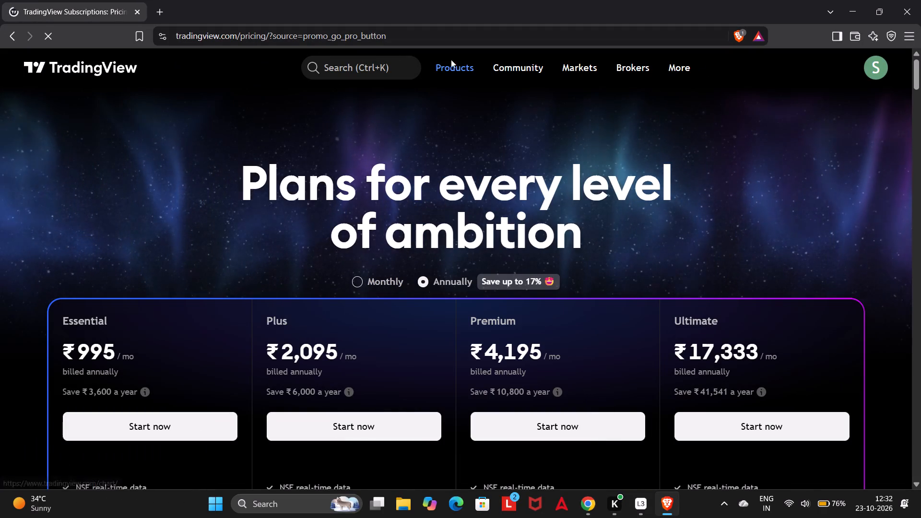
Agree to the Terms of Use and Privacy Policy and finish creating the TradingView account.
click(586, 291)
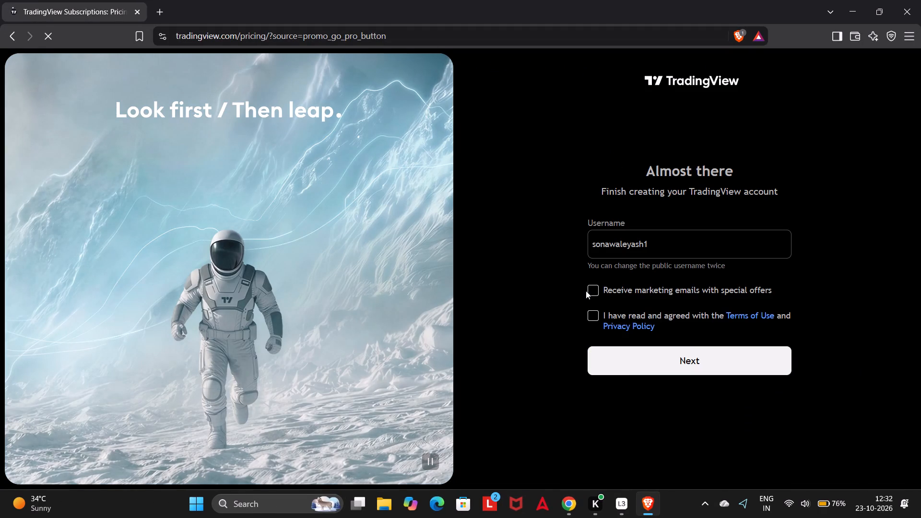
click(585, 312)
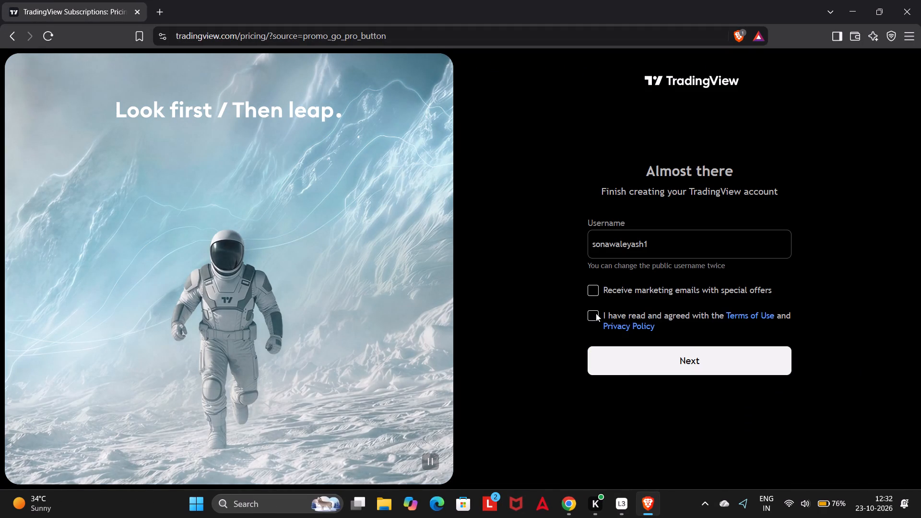
click(596, 313)
click(599, 357)
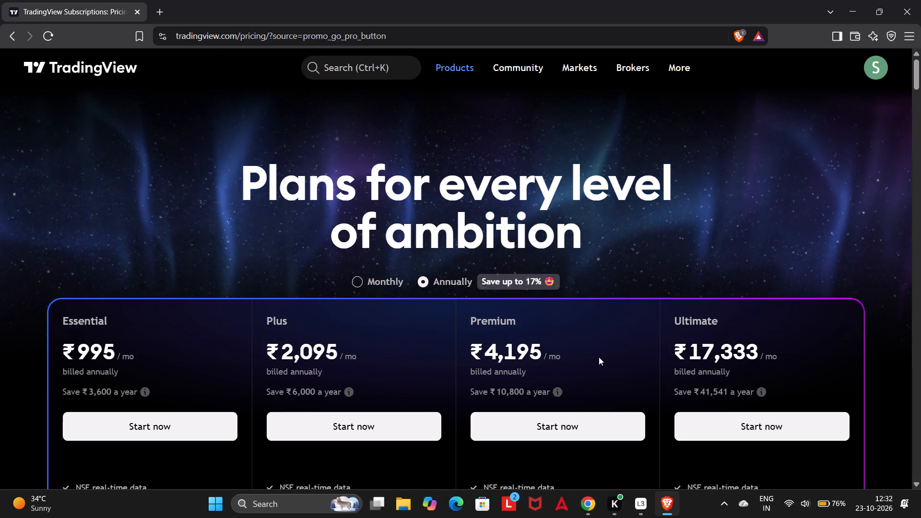
Compare the prices and features of the Essential, Plus, Premium and Ultimate subscription plans.
scroll(546, 317, down, 4)
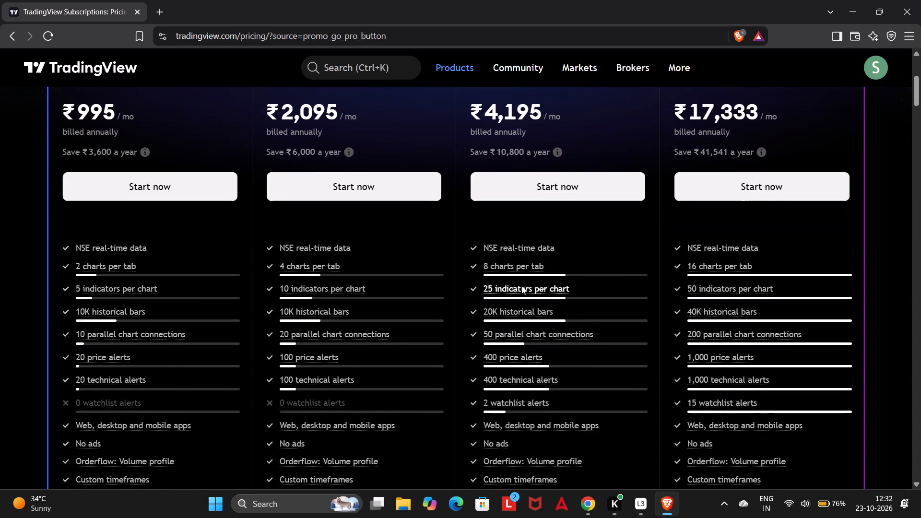
scroll(521, 285, down, 8)
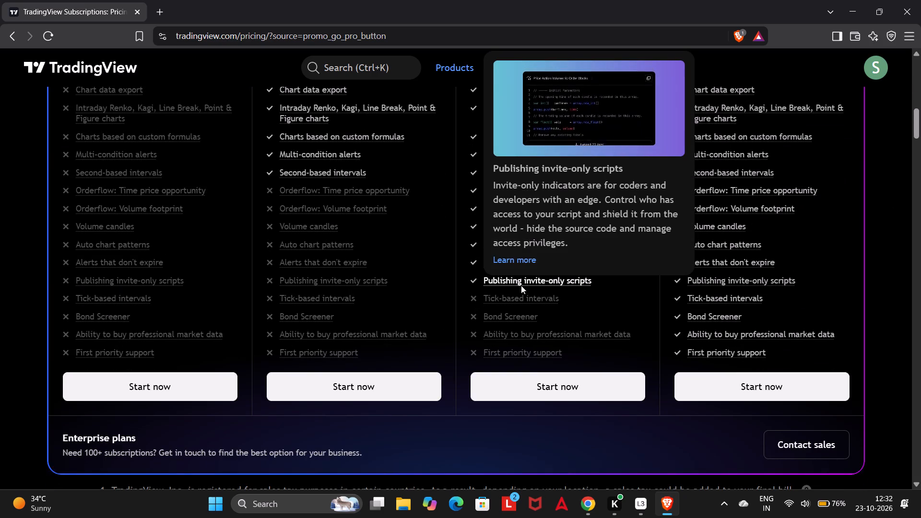
scroll(521, 285, down, 5)
scroll(521, 285, up, 20)
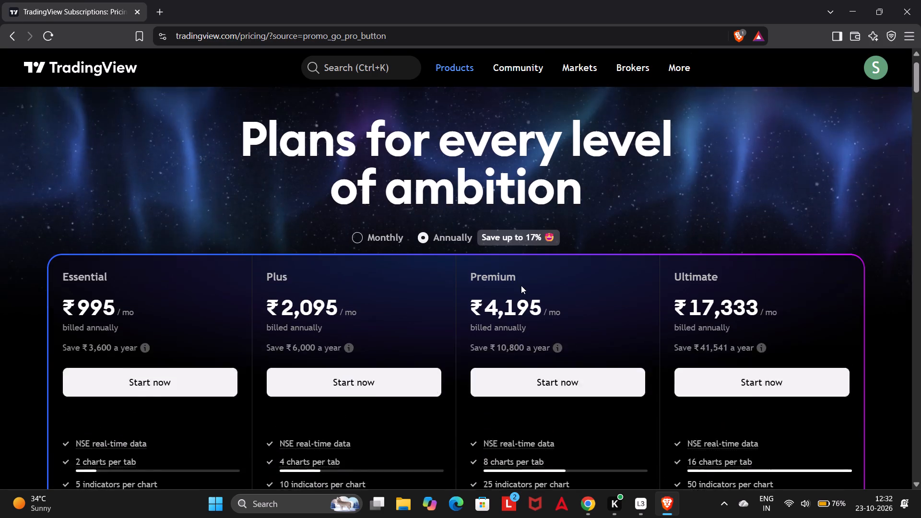
scroll(521, 285, up, 5)
Open the Community ideas page and browse the popular trading ideas.
click(516, 71)
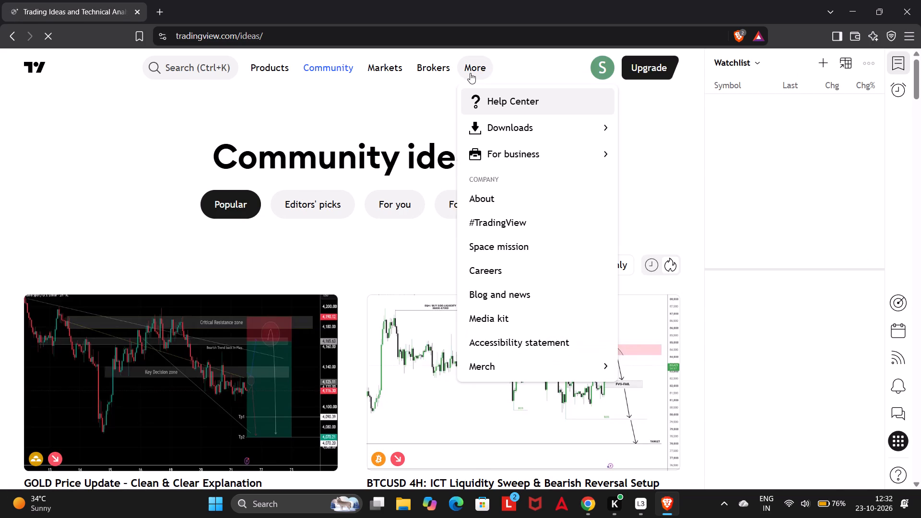
scroll(252, 214, down, 3)
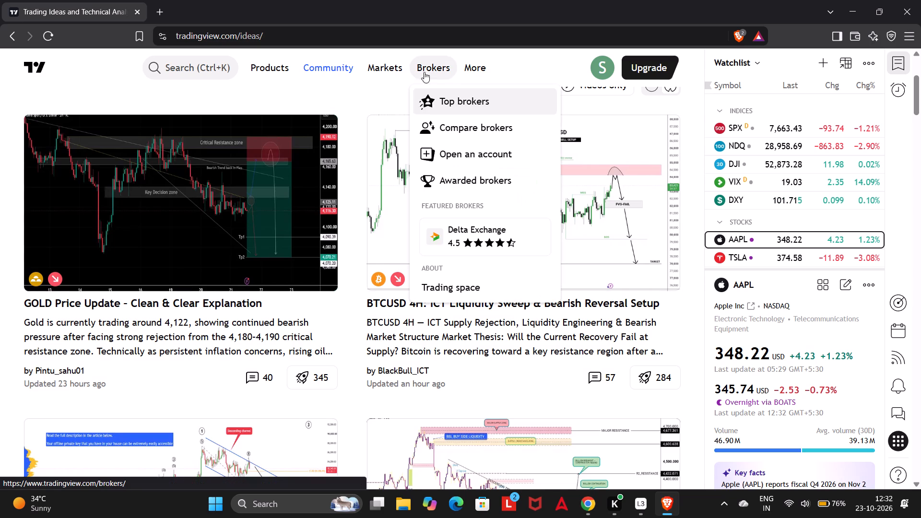
click(472, 70)
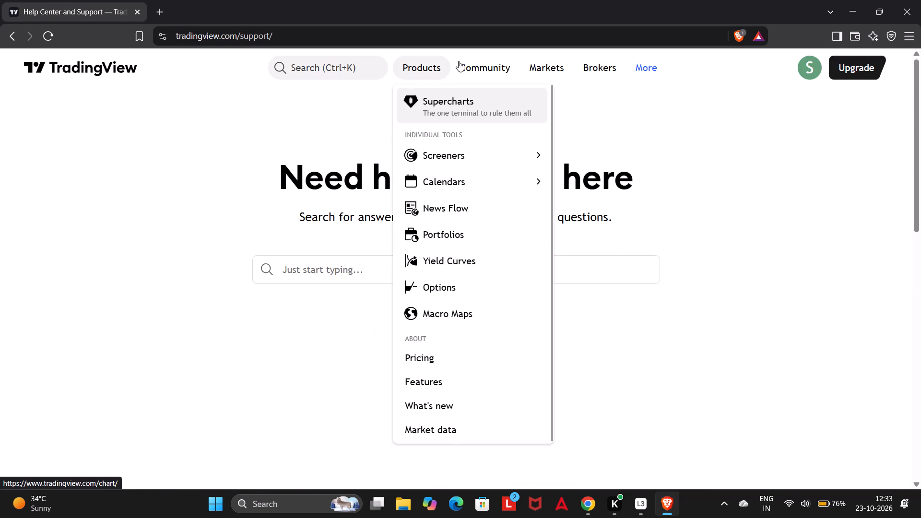
click(476, 59)
scroll(443, 161, down, 2)
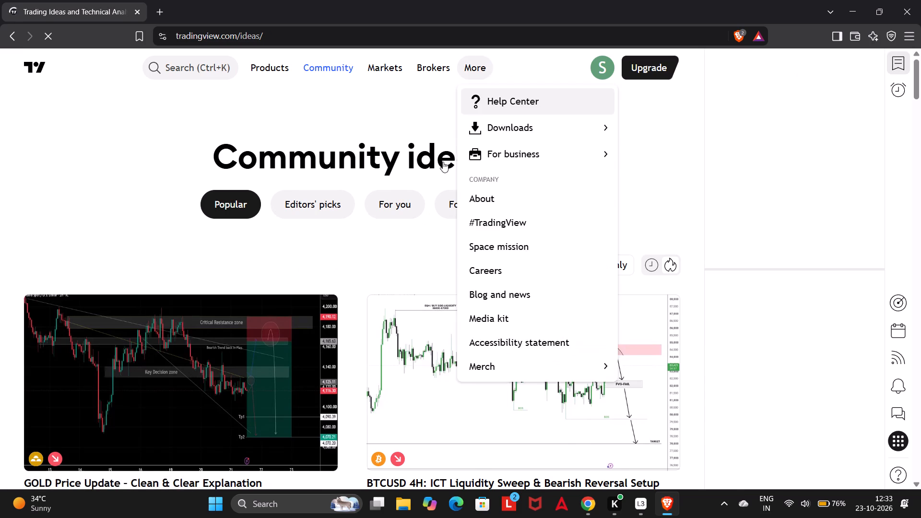
scroll(370, 198, down, 1)
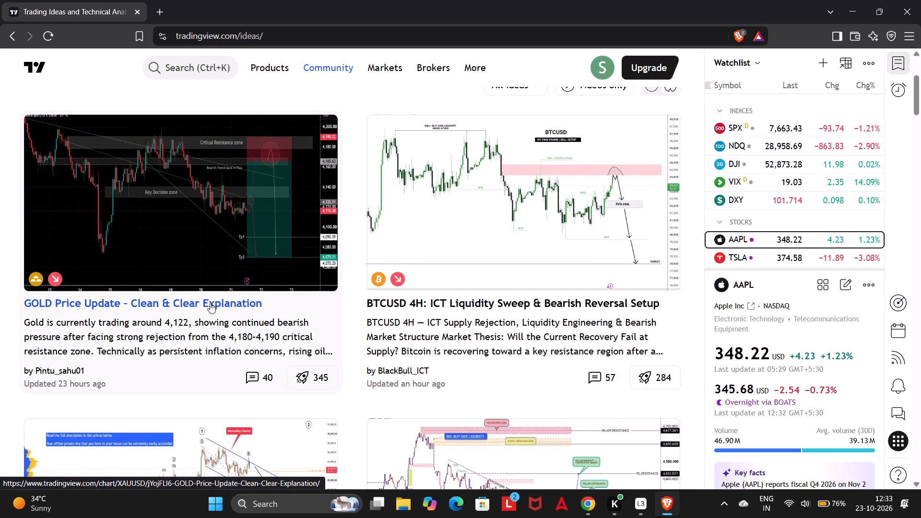
scroll(211, 300, down, 4)
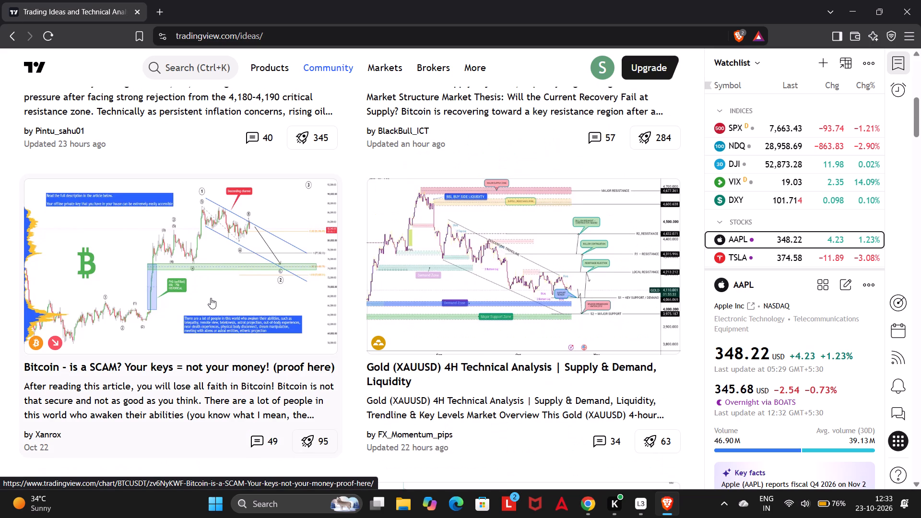
scroll(211, 298, down, 9)
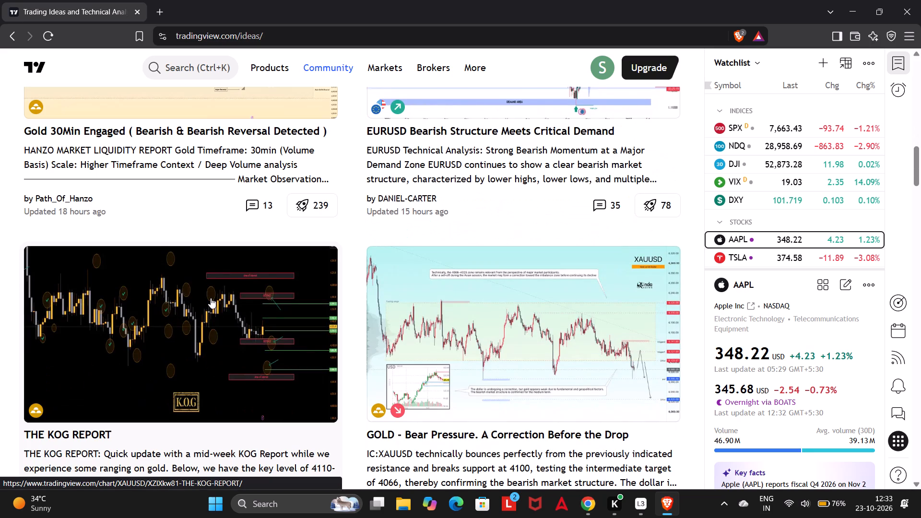
scroll(211, 298, down, 9)
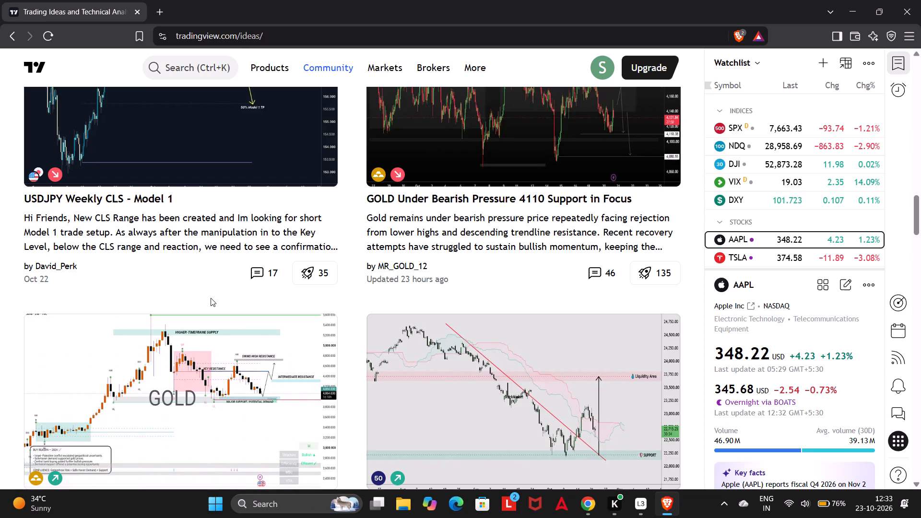
Select DXY in the watchlist and open the Technicals analysis for the U.S. Dollar Index.
click(737, 197)
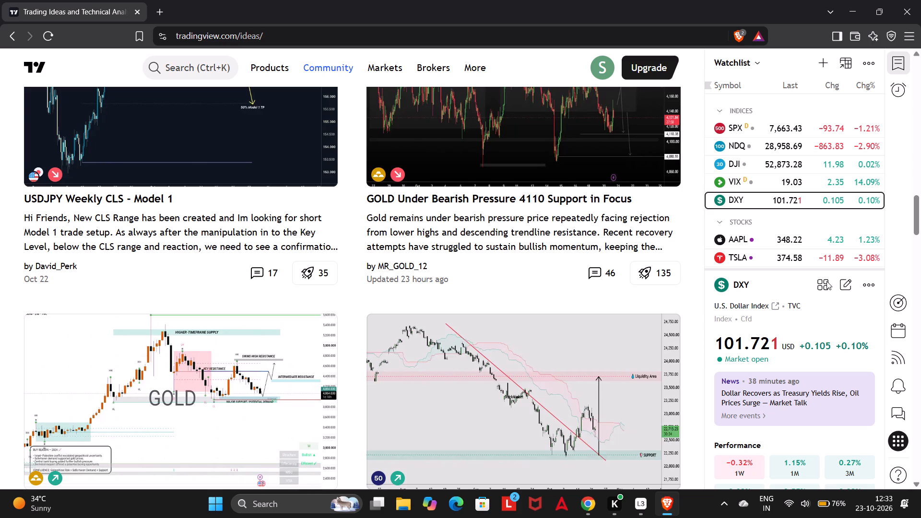
click(740, 282)
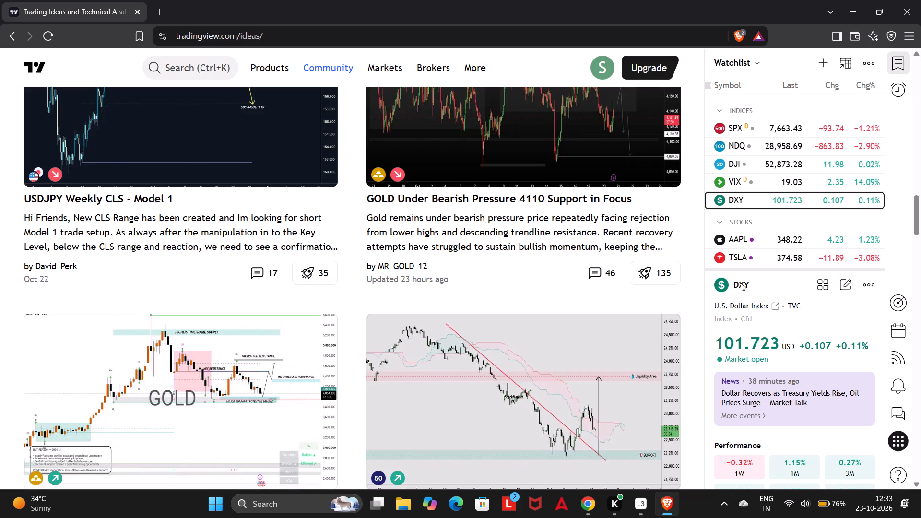
click(874, 288)
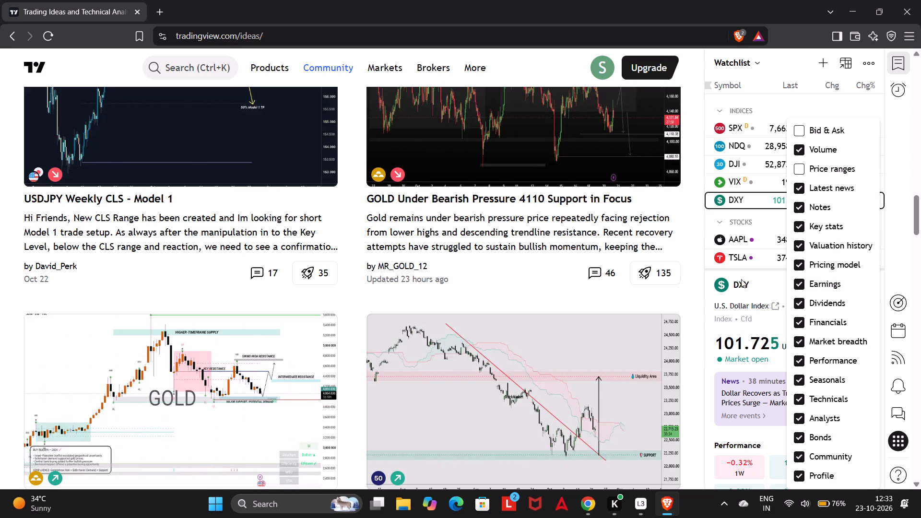
click(750, 284)
click(823, 290)
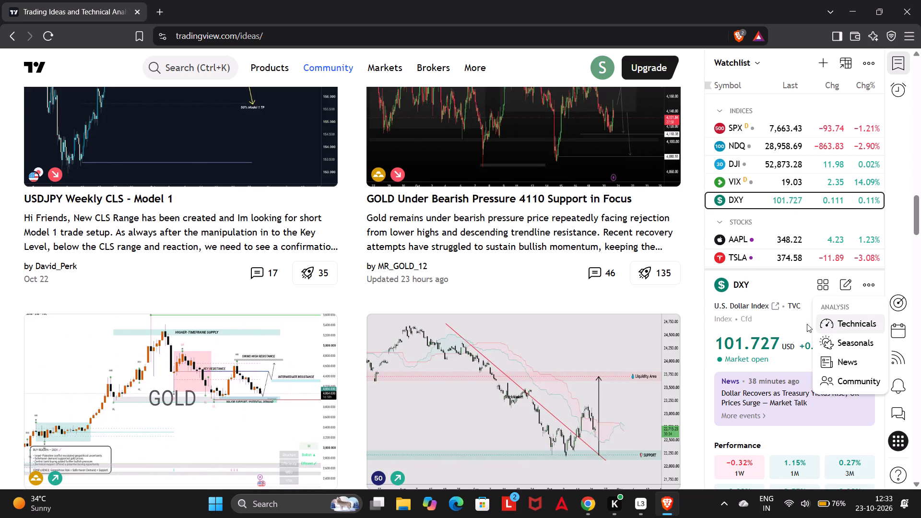
click(852, 322)
Examine the DXY symbol details in the watchlist sidebar, including news, performance and seasonals.
scroll(820, 310, down, 2)
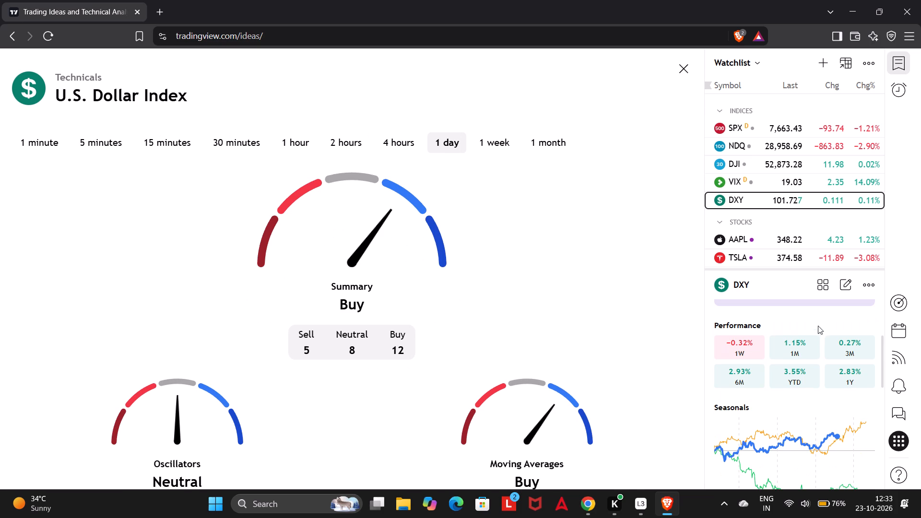
scroll(815, 348, up, 4)
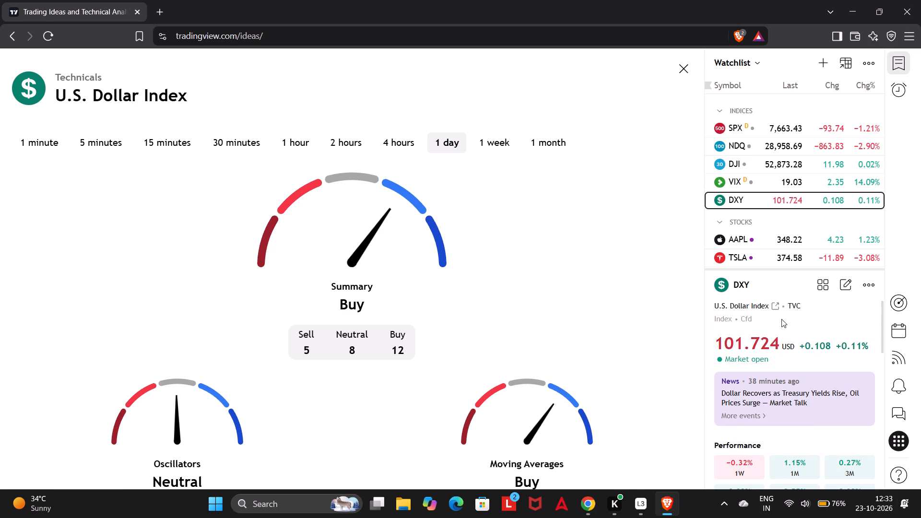
scroll(789, 402, down, 3)
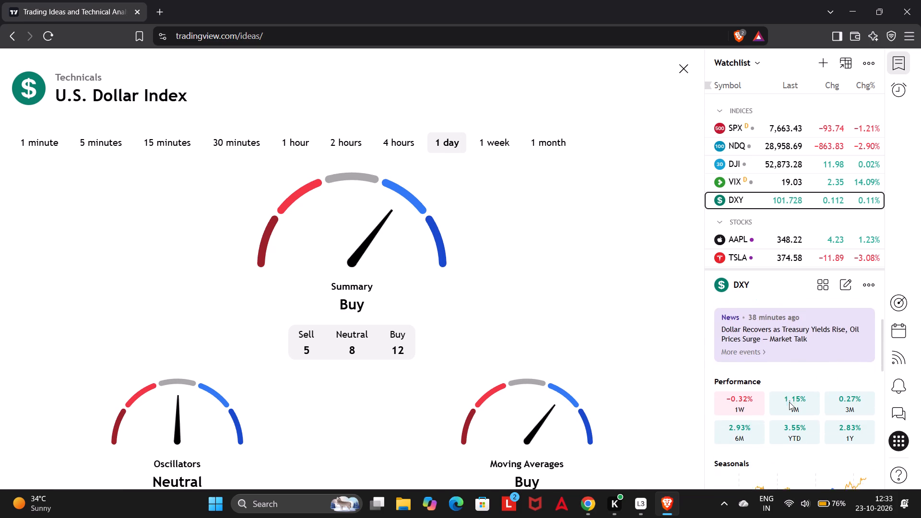
scroll(789, 402, down, 5)
scroll(789, 402, up, 10)
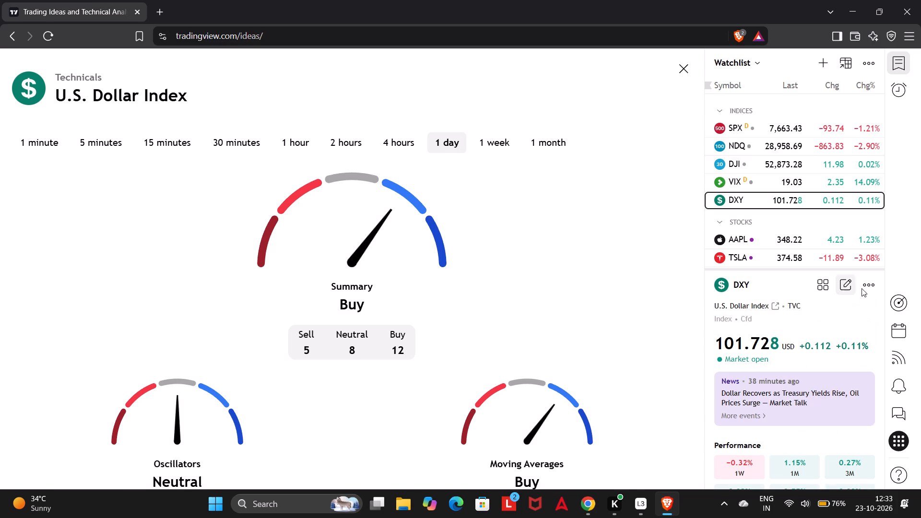
click(866, 284)
click(751, 296)
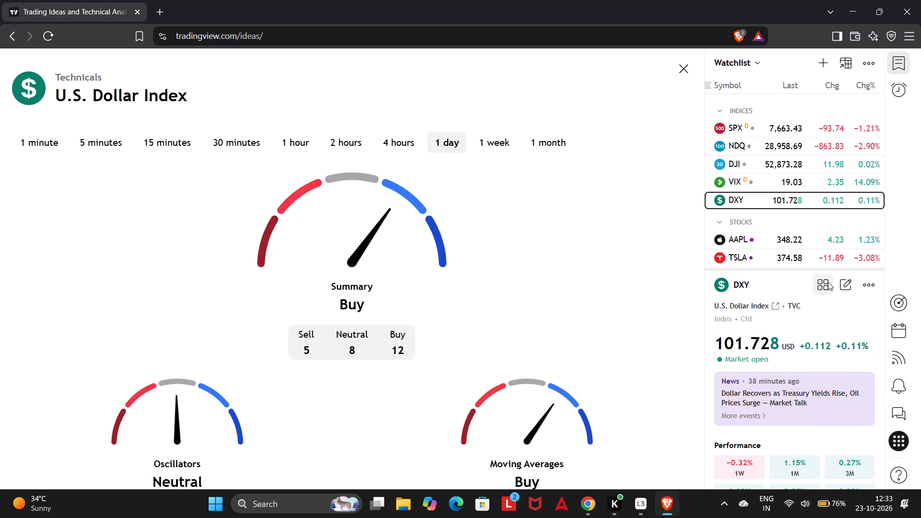
Open the full list of news for the U.S. Dollar Index.
click(828, 282)
click(844, 410)
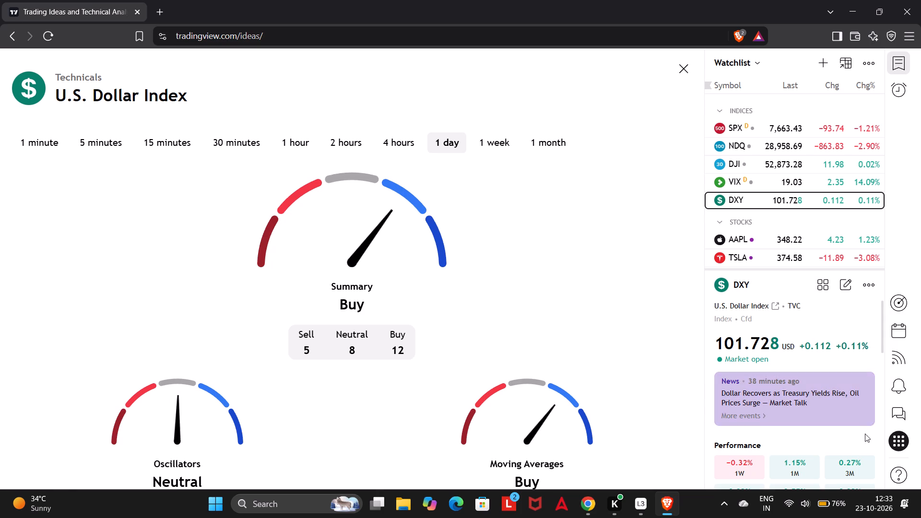
click(900, 439)
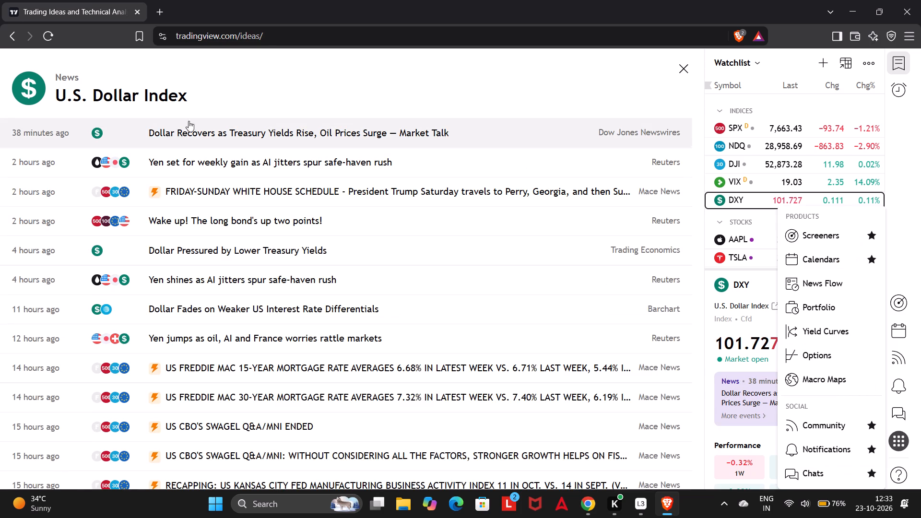
click(165, 113)
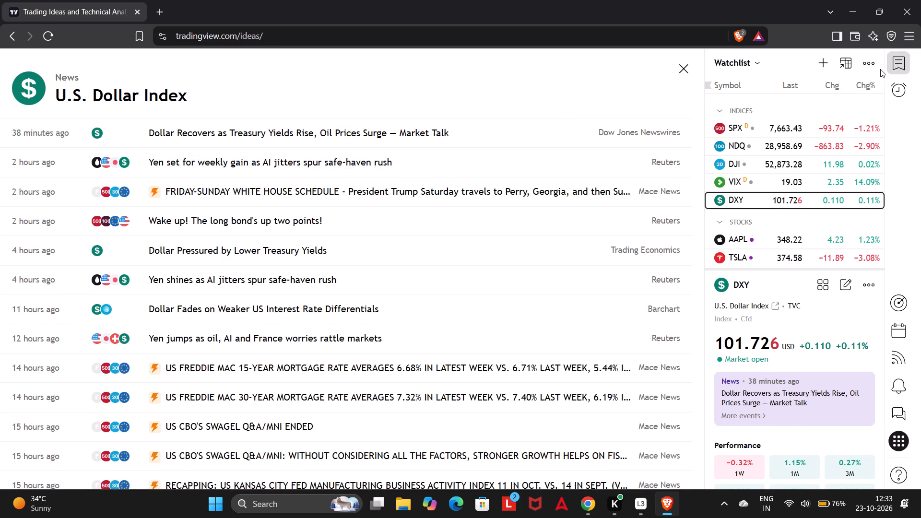
Add the OANDA gold symbol XAUUSD to the watchlist and close the symbol search.
click(867, 61)
click(867, 61)
click(829, 69)
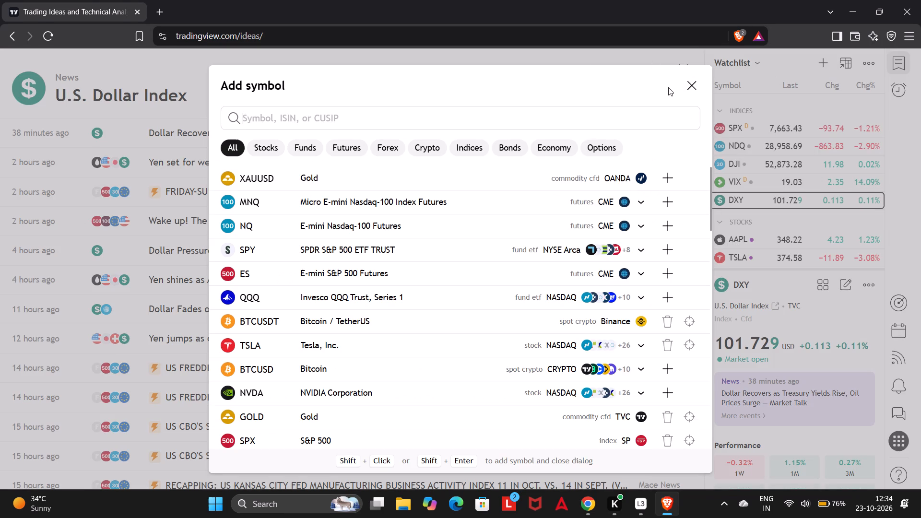
click(286, 184)
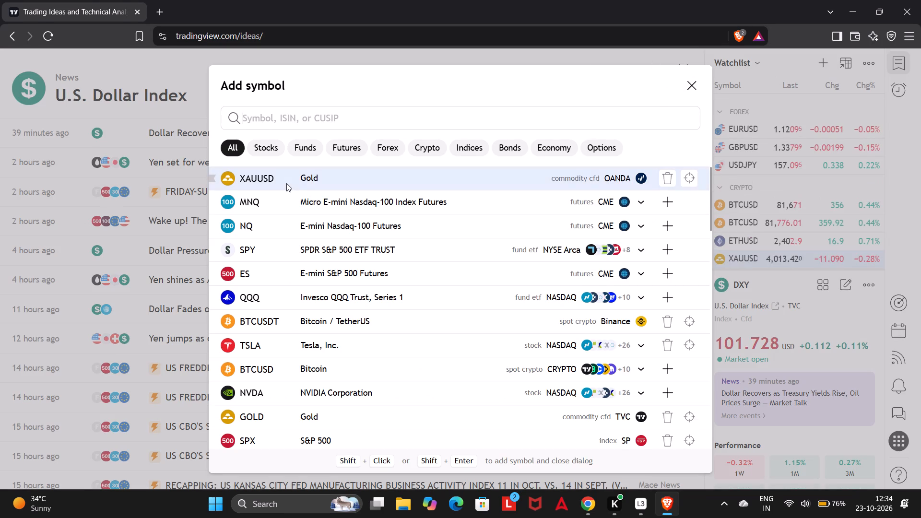
click(693, 88)
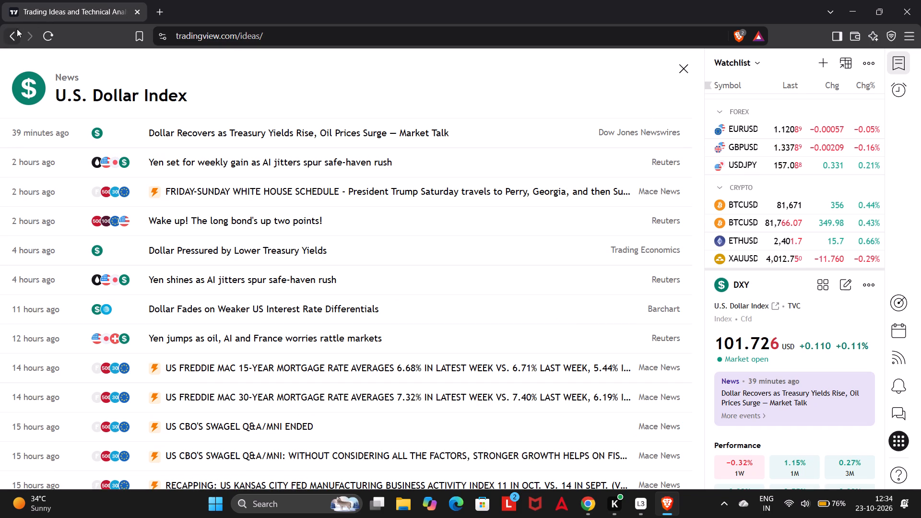
Go back through the browsing history to the subscription pricing page.
click(0, 34)
click(2, 32)
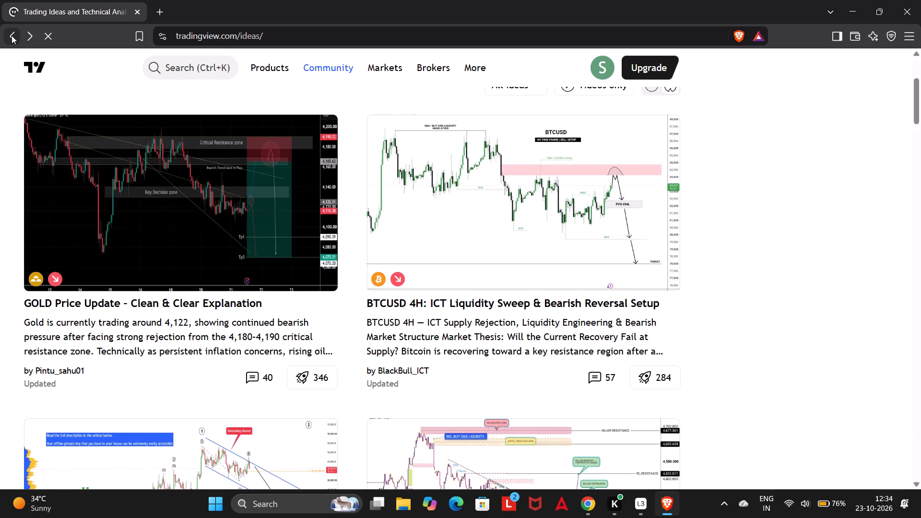
click(12, 35)
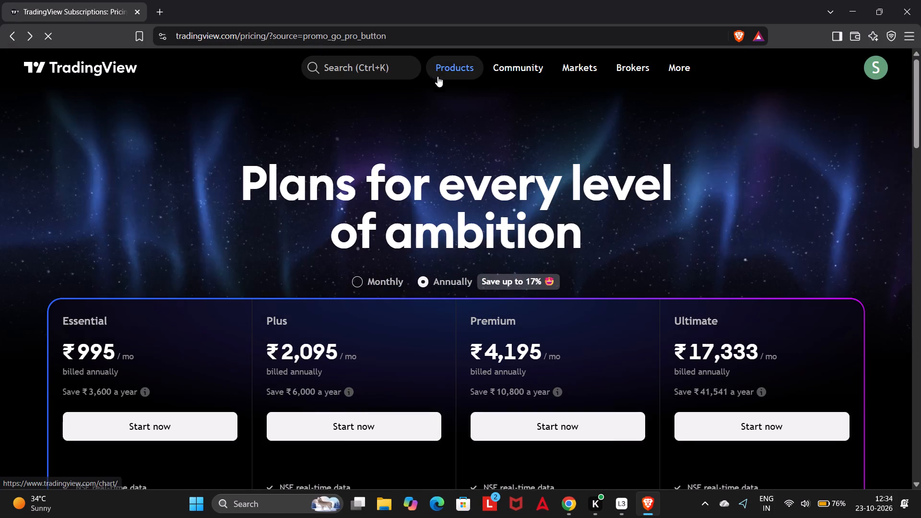
Open the Markets overview and look over the S&P 500 chart and the world indices.
click(602, 64)
click(596, 64)
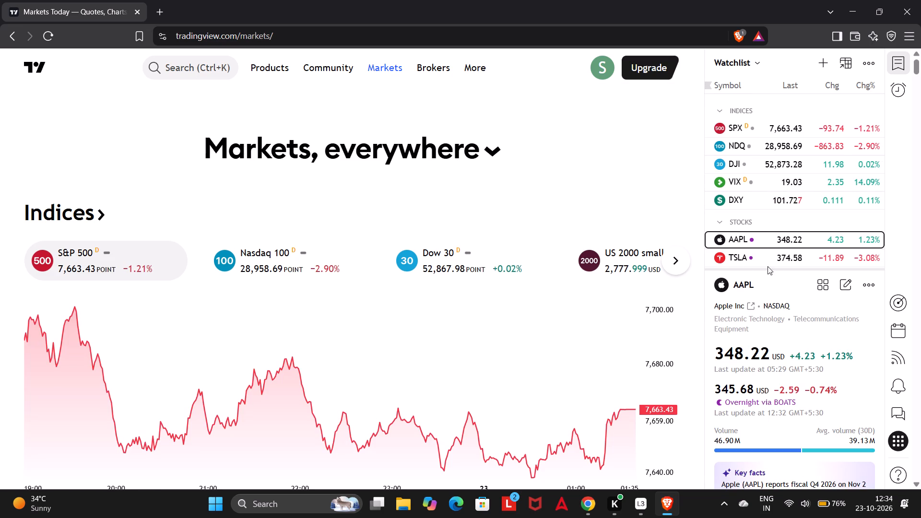
scroll(500, 310, down, 3)
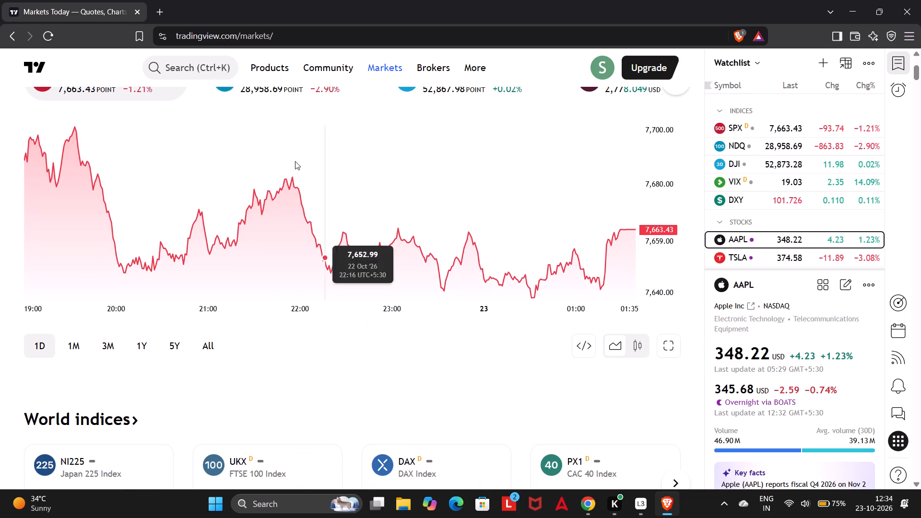
scroll(236, 95, up, 5)
scroll(151, 94, up, 4)
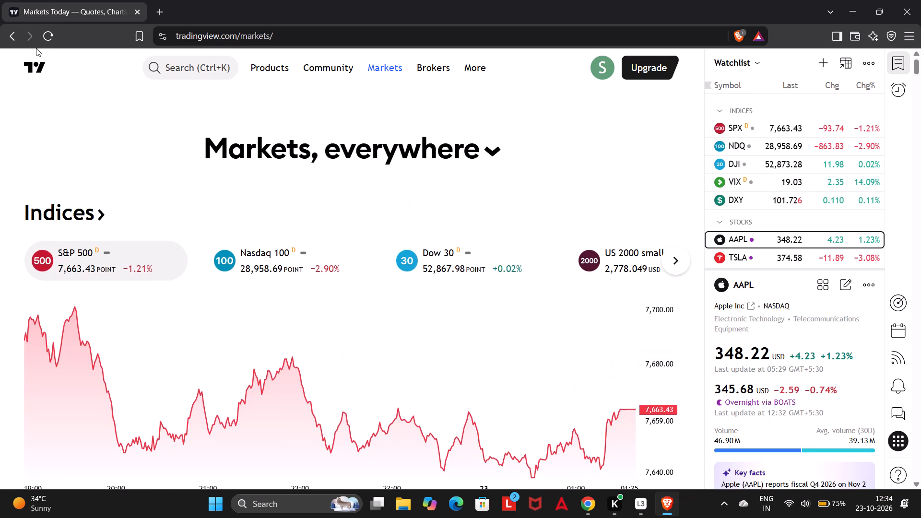
Open the TradingView home page.
click(32, 61)
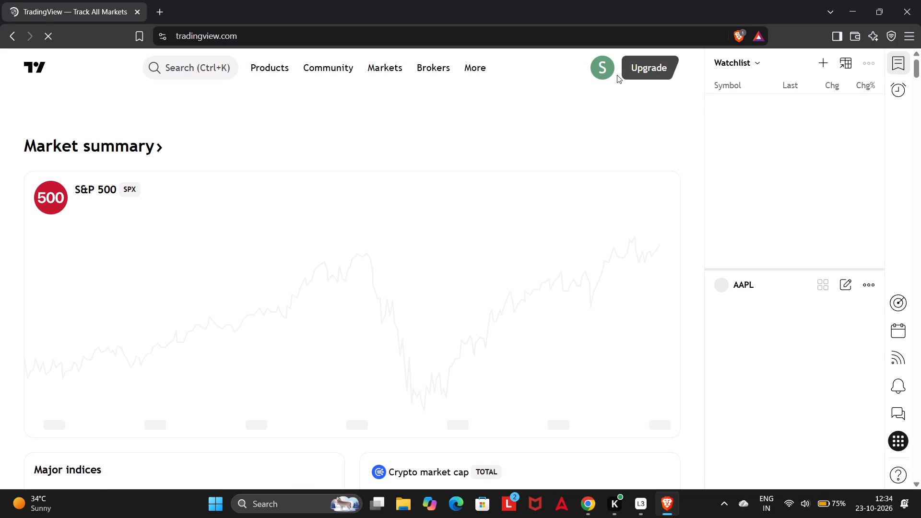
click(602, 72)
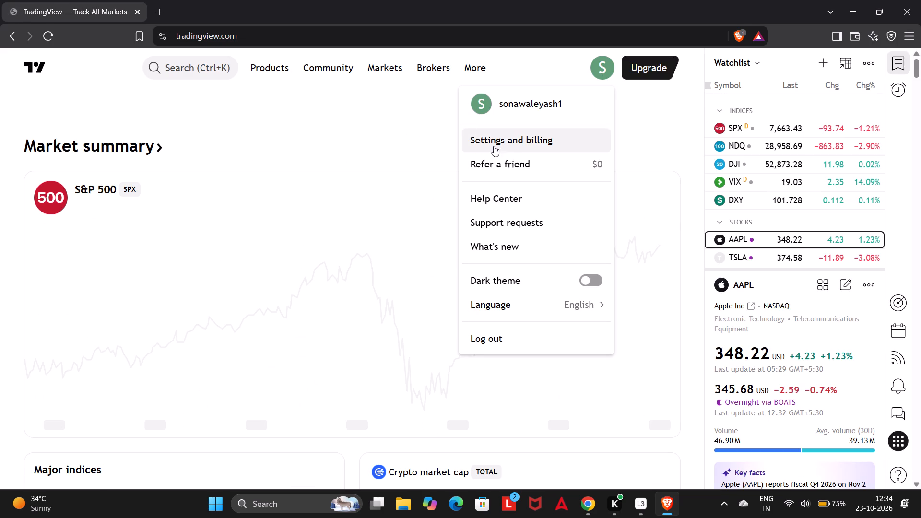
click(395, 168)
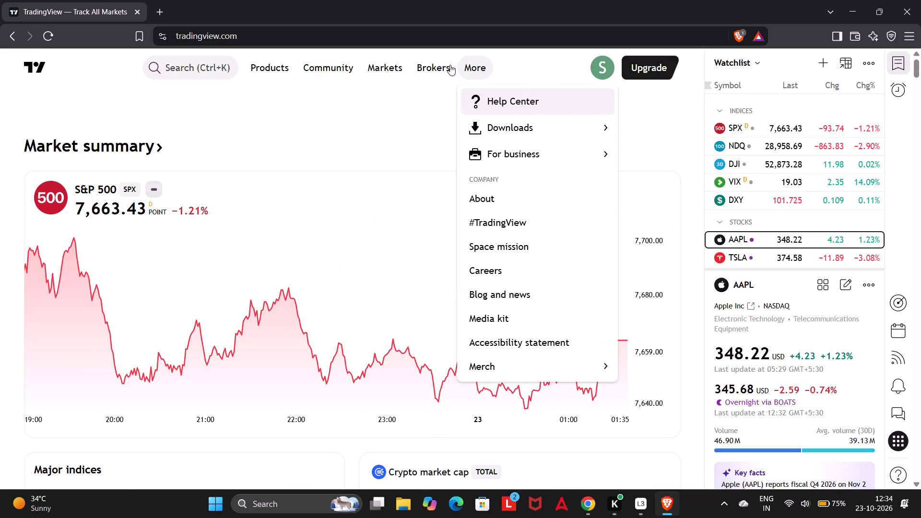
Open the Brokers page and look through the top-rated brokers.
click(441, 65)
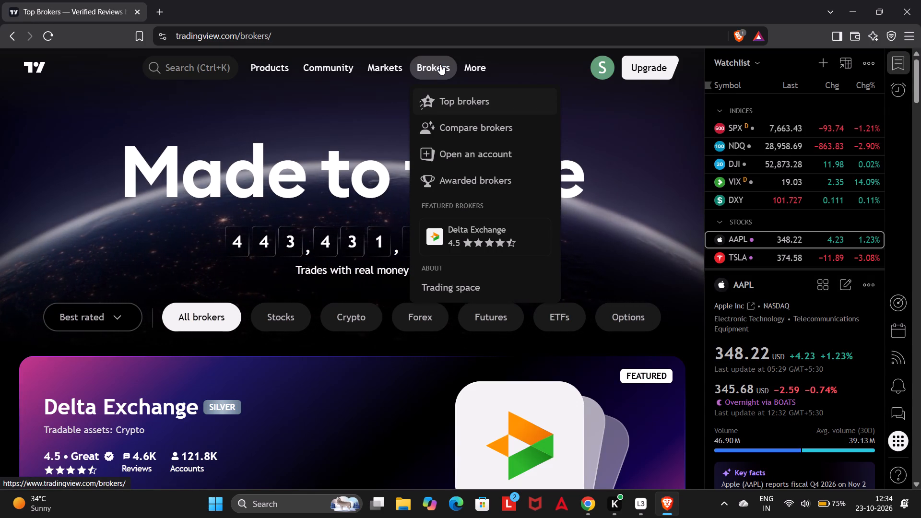
scroll(192, 31, down, 2)
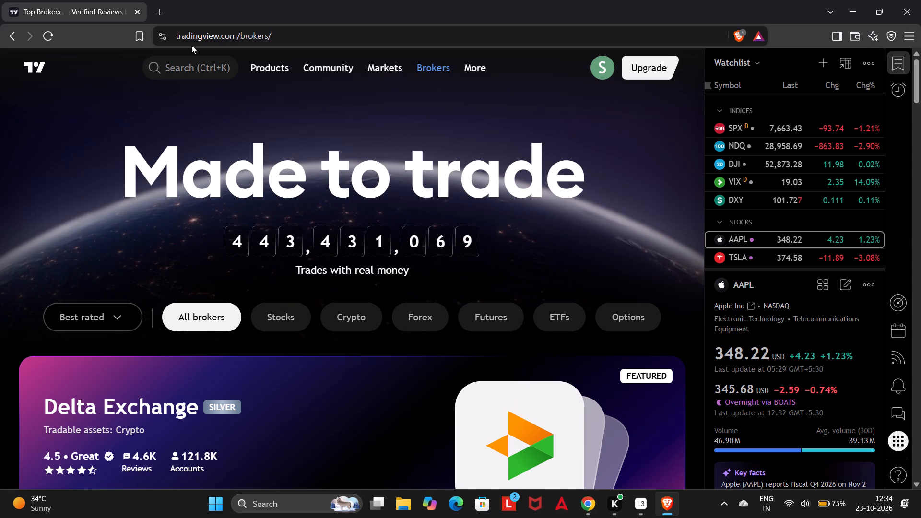
scroll(191, 52, down, 1)
scroll(203, 127, down, 4)
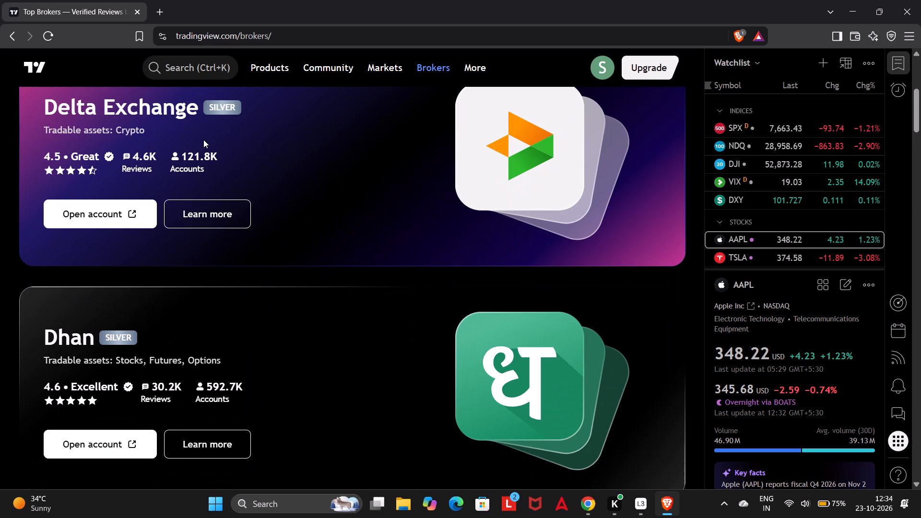
Select DXY in the watchlist and examine its details, including performance, seasonals, technicals and profile.
click(755, 204)
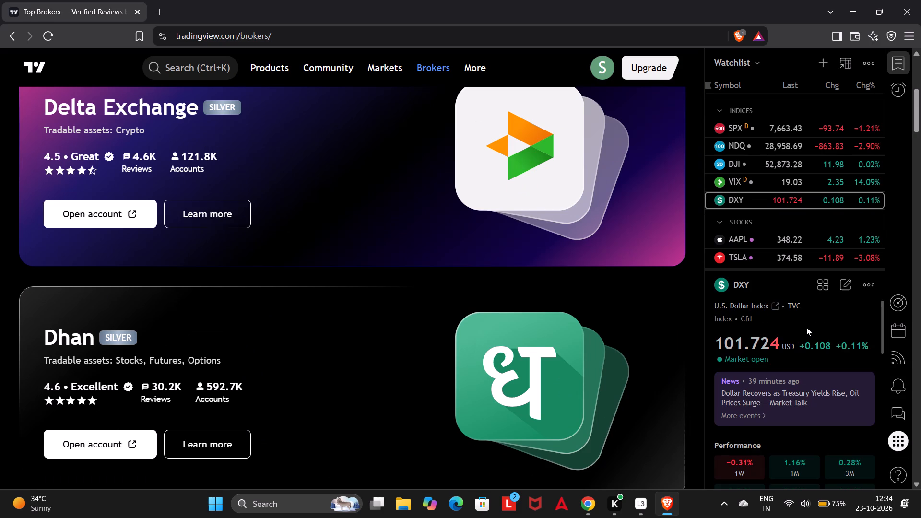
scroll(806, 327, down, 2)
scroll(746, 357, down, 5)
scroll(746, 358, up, 2)
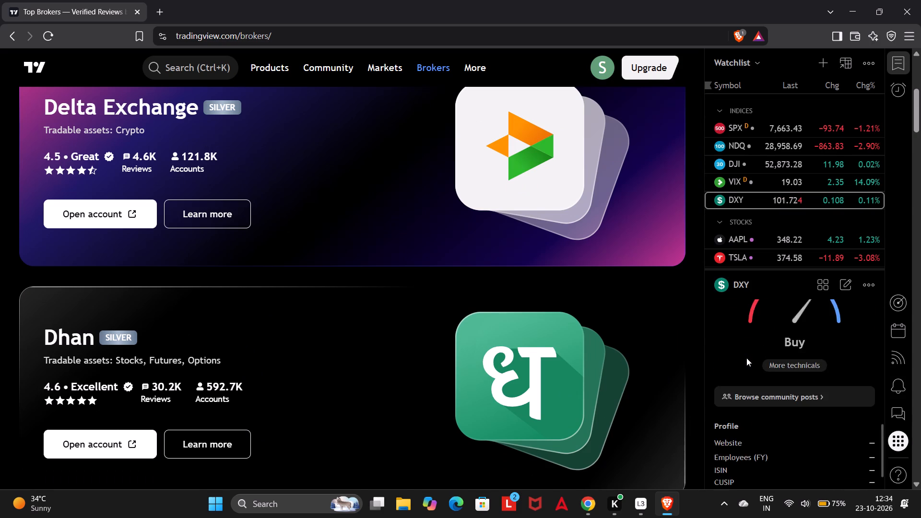
scroll(746, 358, down, 3)
scroll(746, 358, up, 4)
scroll(746, 358, down, 11)
scroll(746, 358, up, 5)
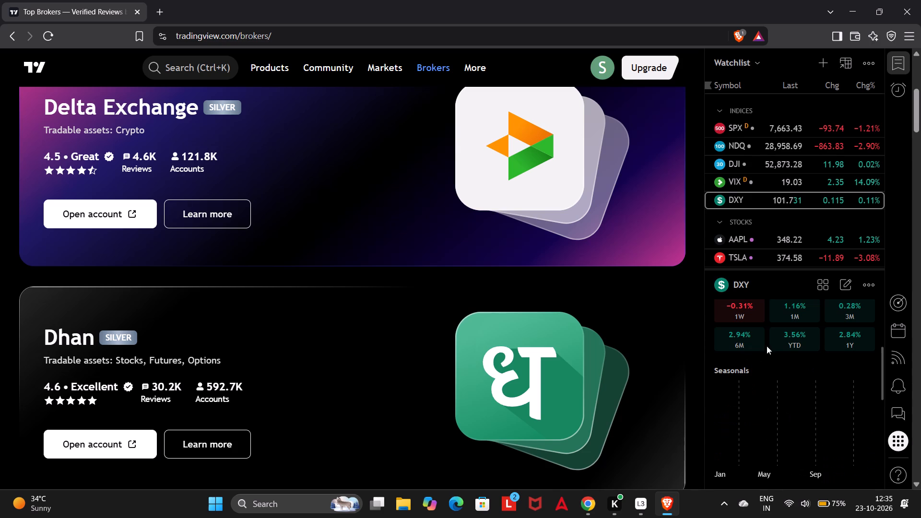
click(867, 284)
click(778, 352)
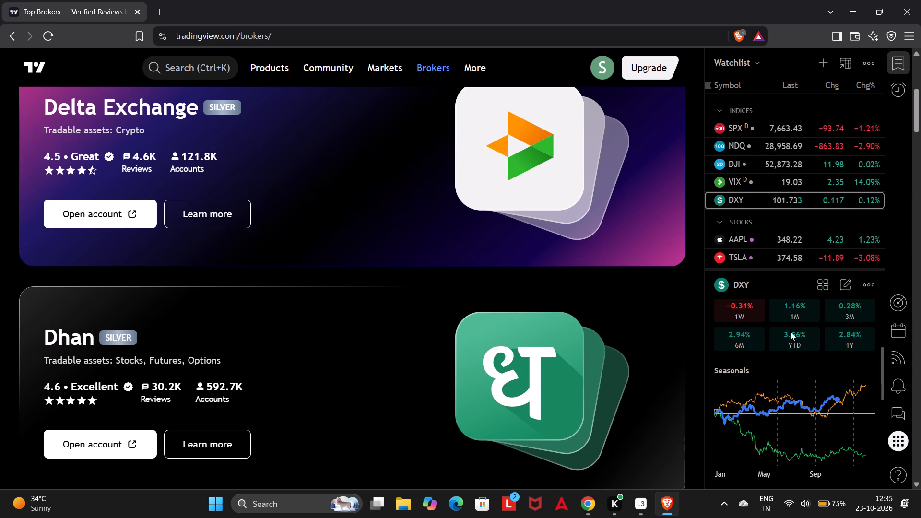
click(787, 352)
scroll(786, 346, up, 2)
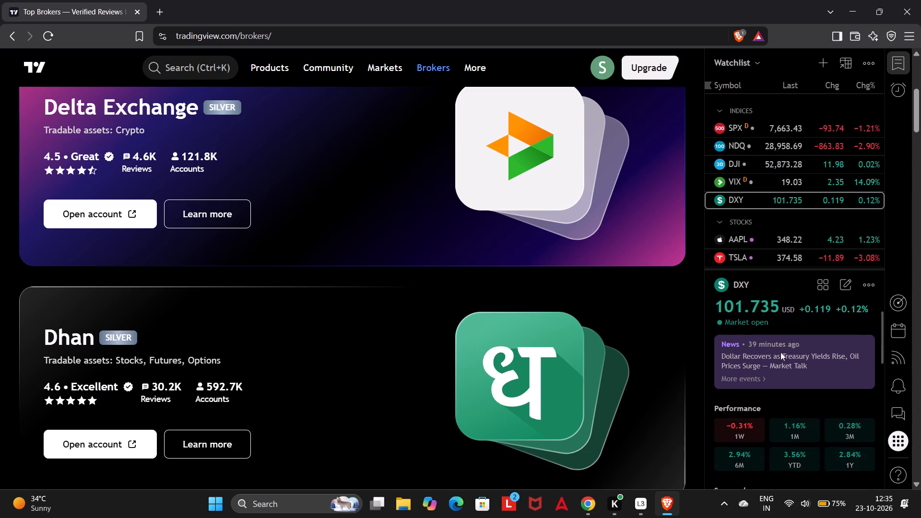
View the analysis options available for DXY in the symbol details and close them again.
click(743, 312)
click(744, 325)
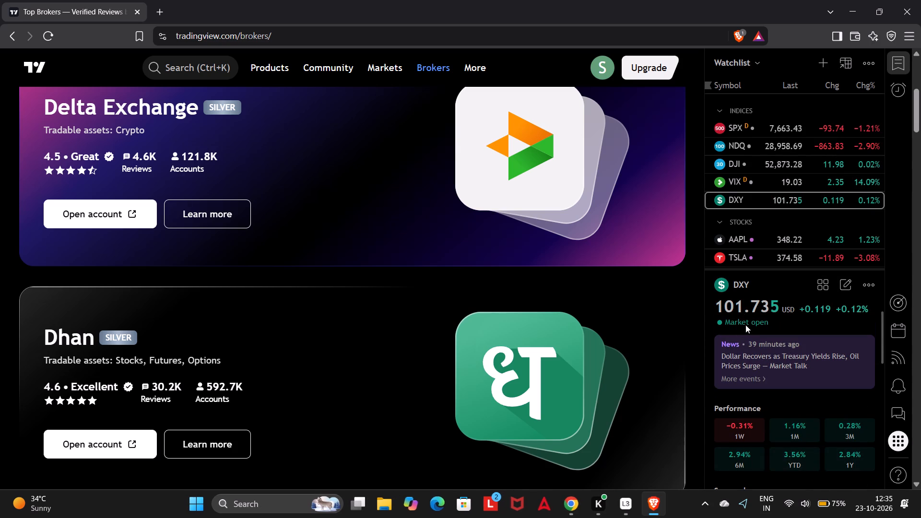
click(805, 319)
click(821, 304)
click(825, 288)
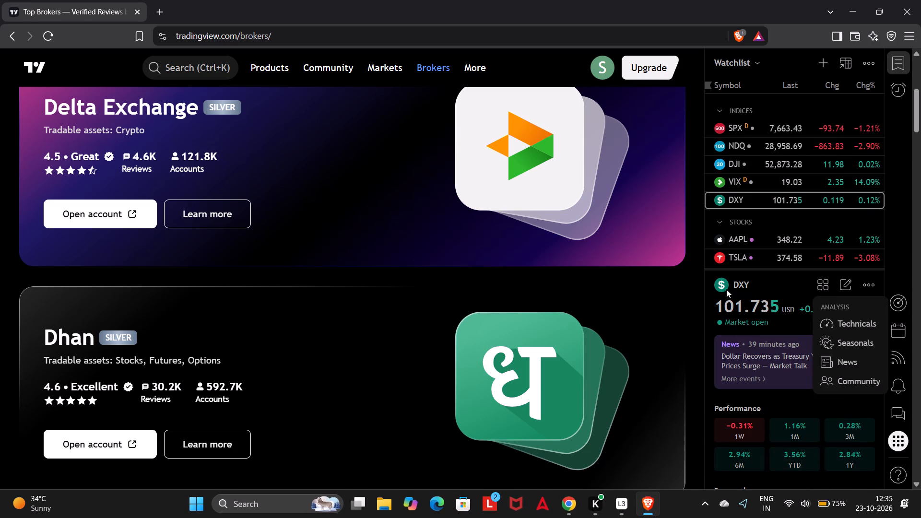
click(726, 289)
click(717, 284)
Open the Stock Screener to view all US stocks and close it.
click(904, 304)
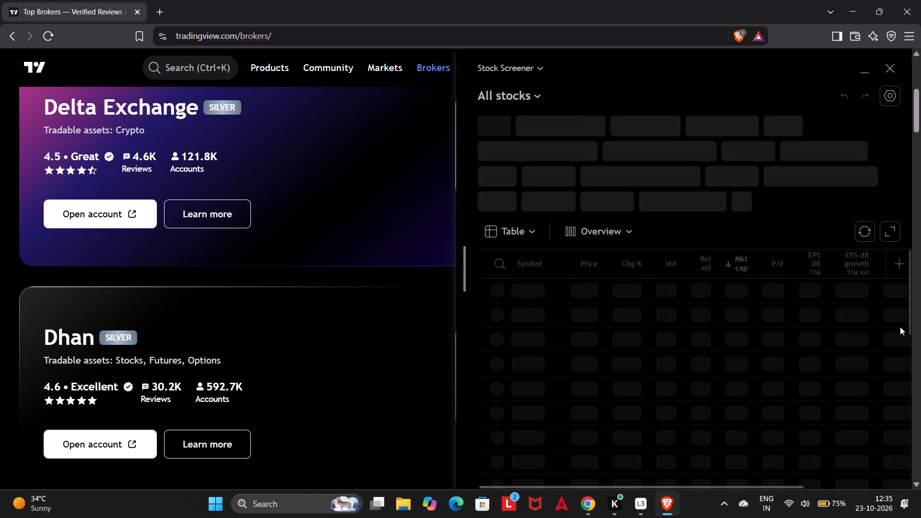
click(892, 73)
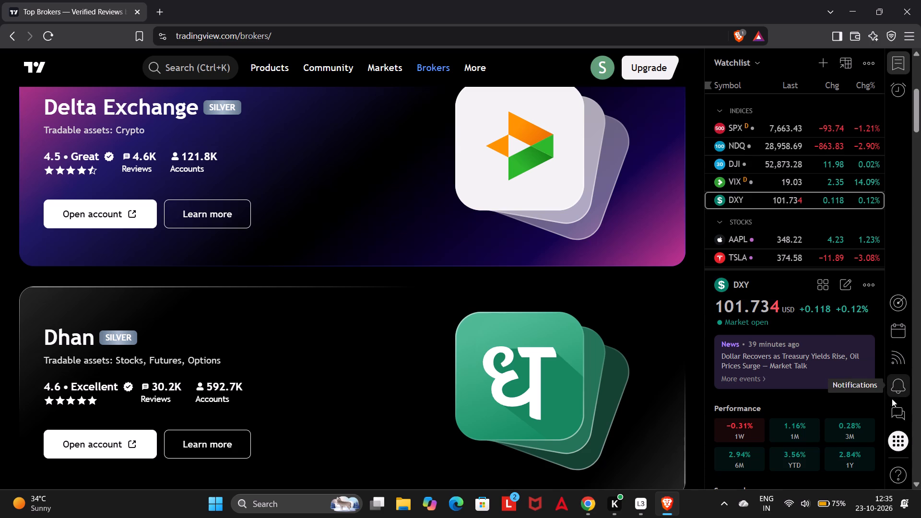
Open the Community panel, browse its sections including the popular ideas, and leave it.
click(894, 414)
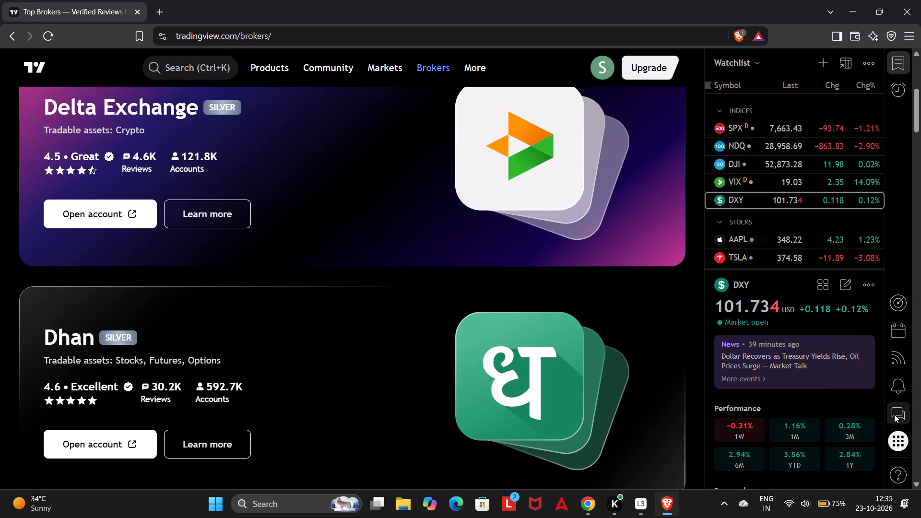
click(494, 124)
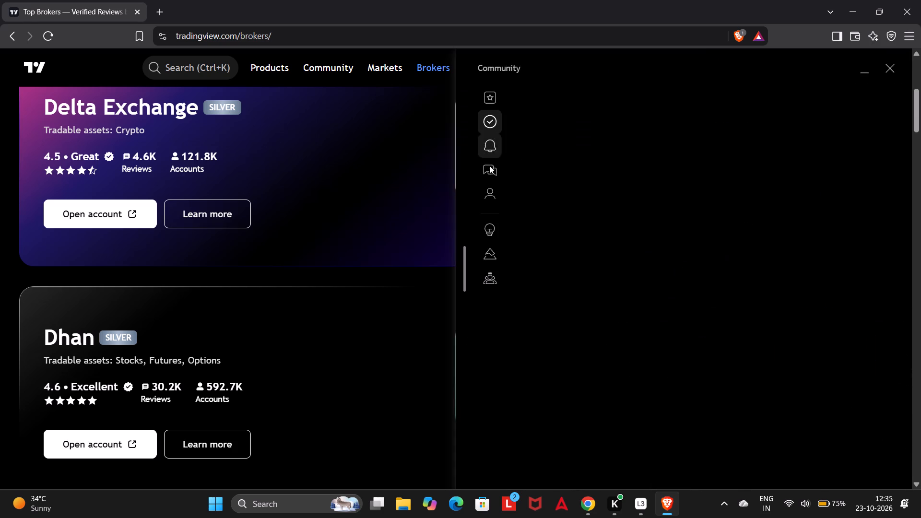
click(492, 236)
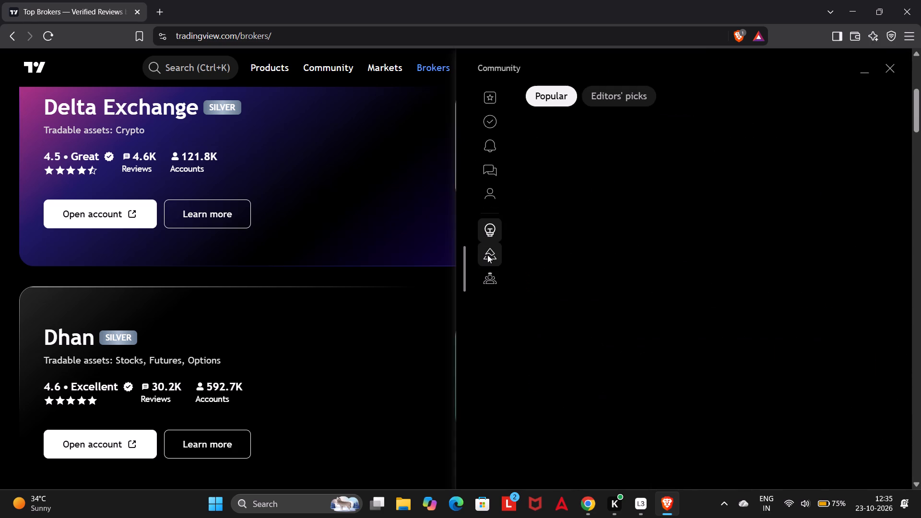
click(487, 255)
click(419, 227)
Return to the TradingView home page.
scroll(136, 109, up, 4)
click(42, 61)
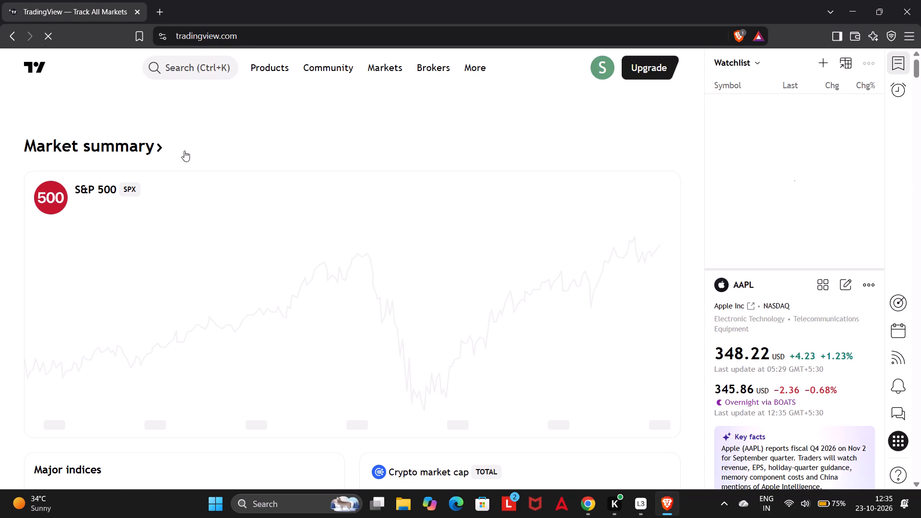
Open the S&P 500 symbol page from the market summary and look over its overview.
click(46, 182)
click(109, 191)
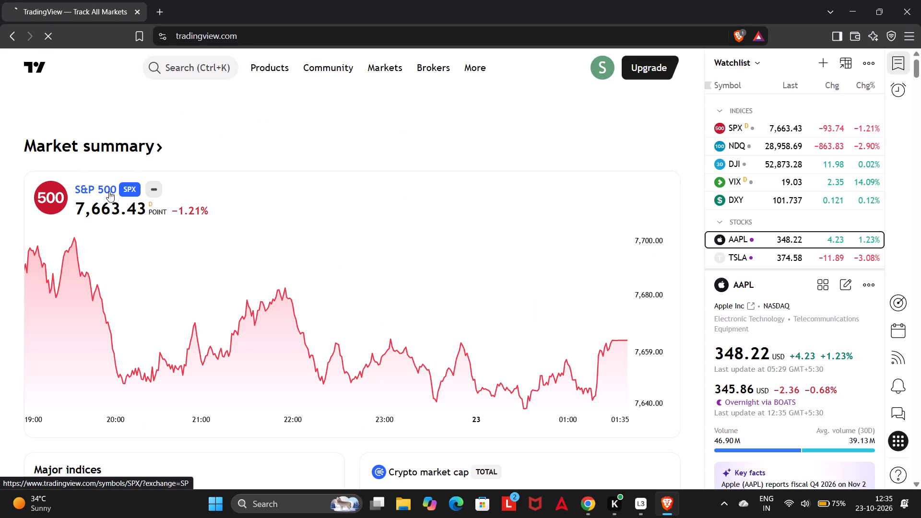
scroll(279, 187, down, 4)
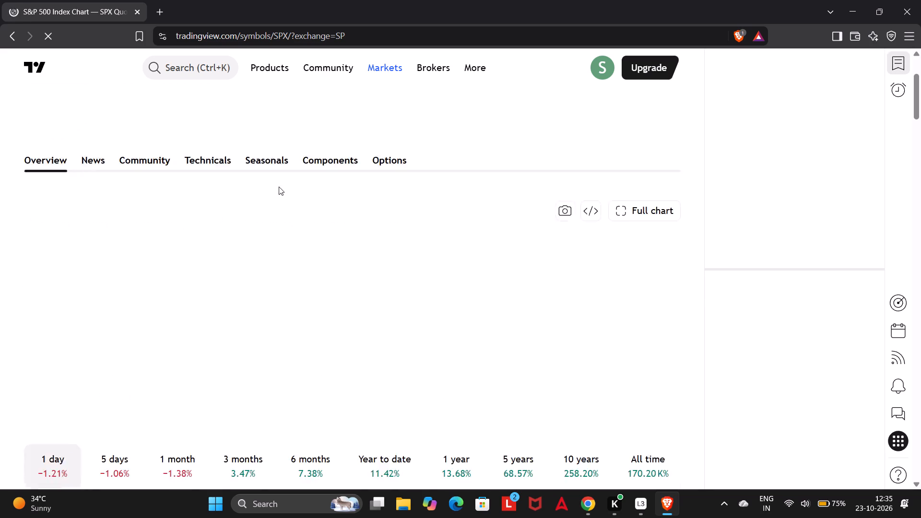
scroll(370, 266, up, 1)
scroll(643, 240, up, 5)
Open the DXY symbol page from the watchlist and look over its chart and period performance.
click(754, 200)
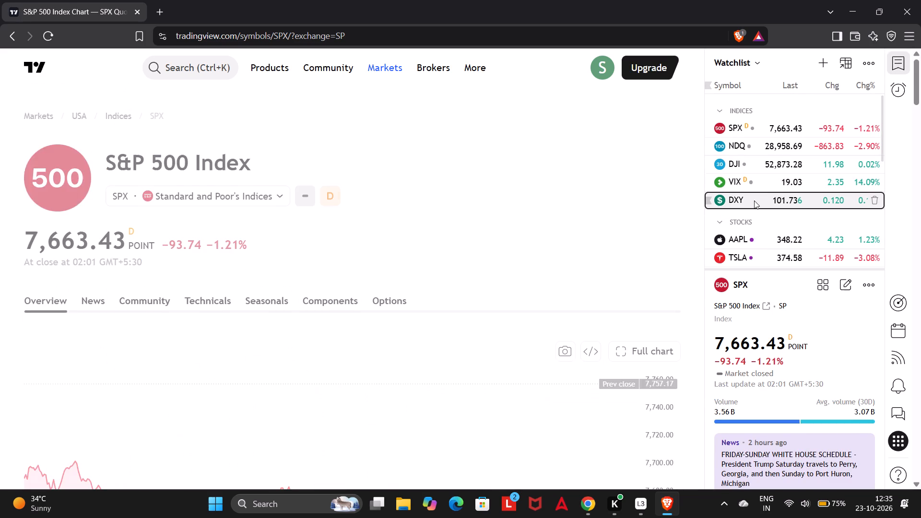
scroll(444, 238, down, 5)
scroll(444, 238, up, 3)
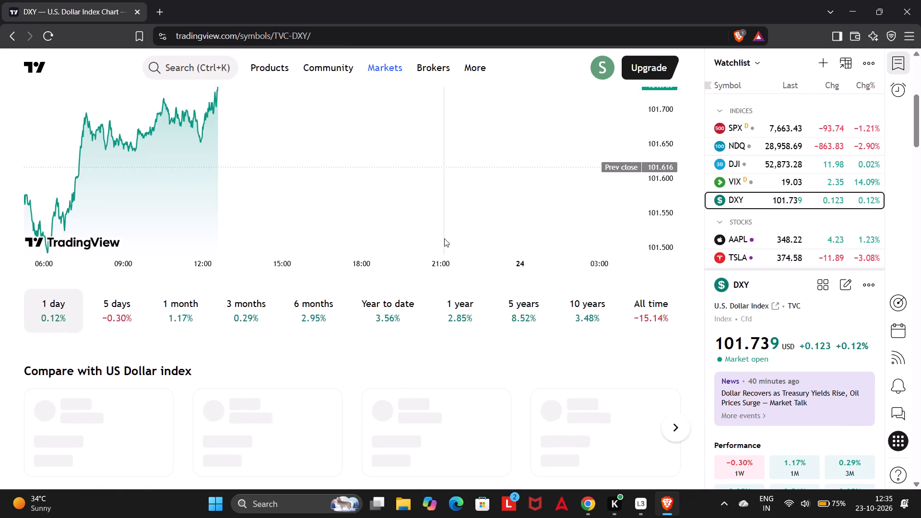
Open the full chart for the U.S. Dollar Index and dismiss the indicator templates tip.
click(641, 234)
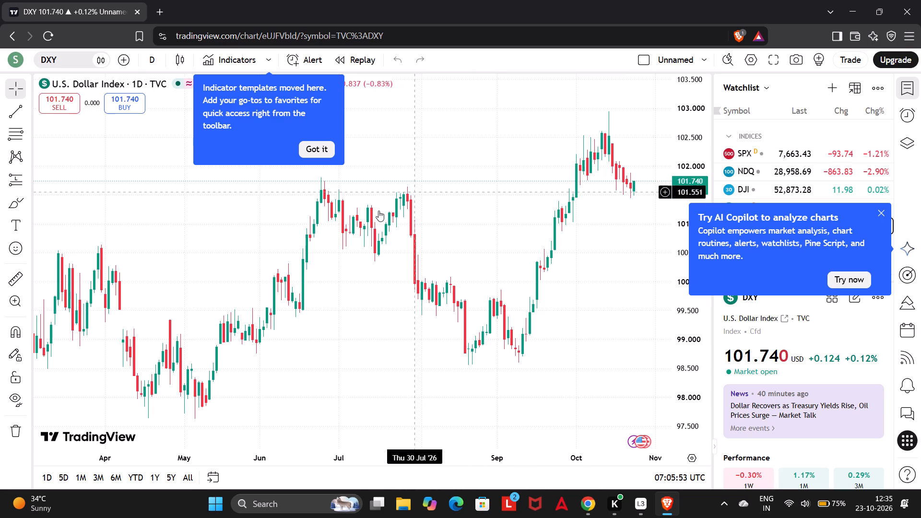
click(321, 140)
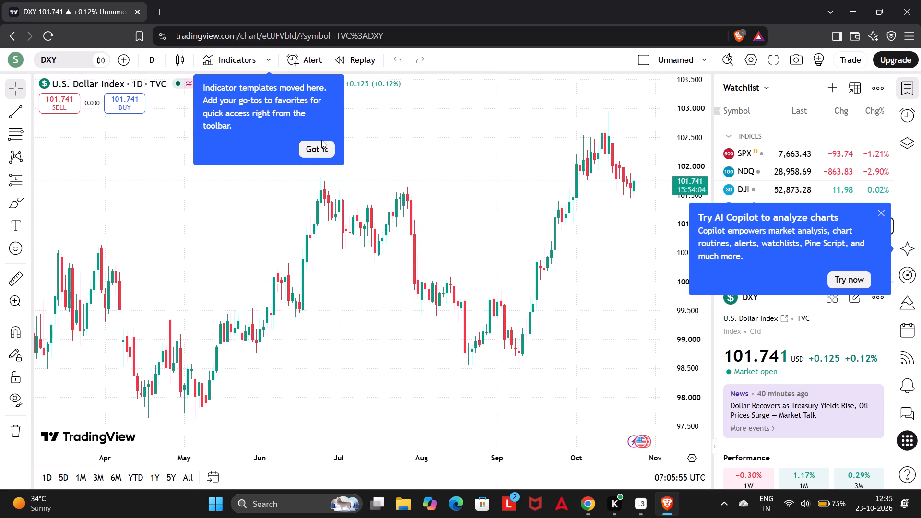
click(319, 149)
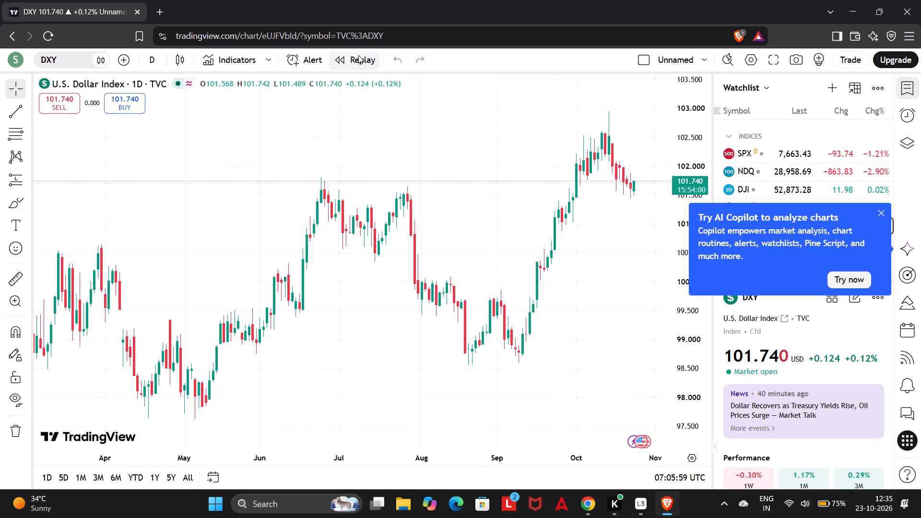
Draw a trend line on the DXY chart from about 101.80 on 22 Jun '26 to about 101.39 on 27 Oct '26.
click(13, 110)
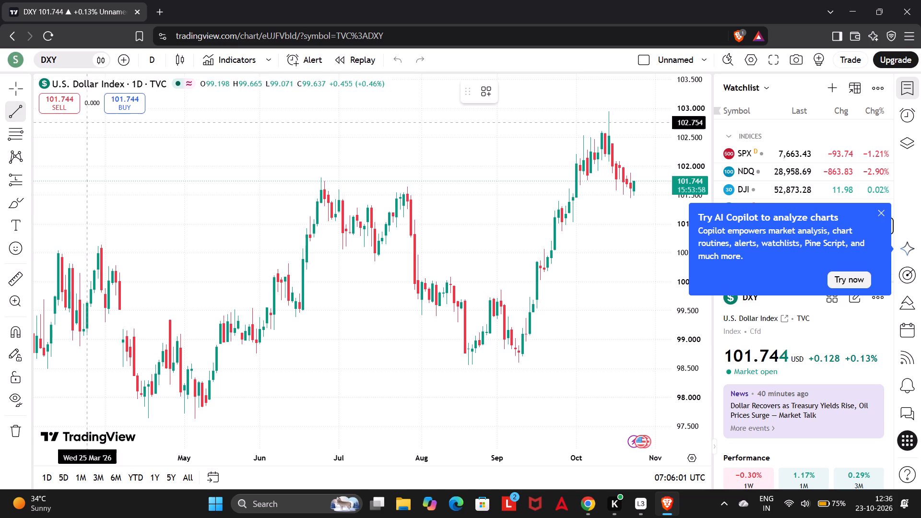
drag(315, 178, 591, 197)
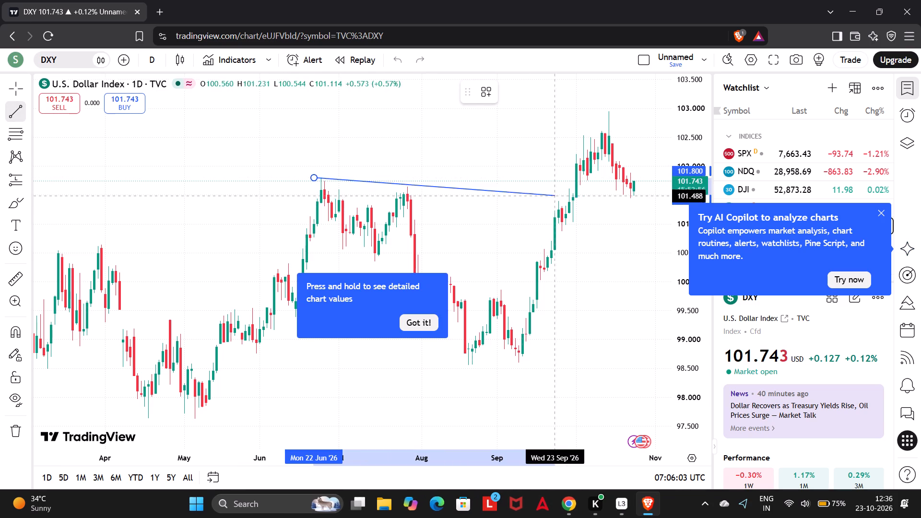
drag(591, 197, 664, 201)
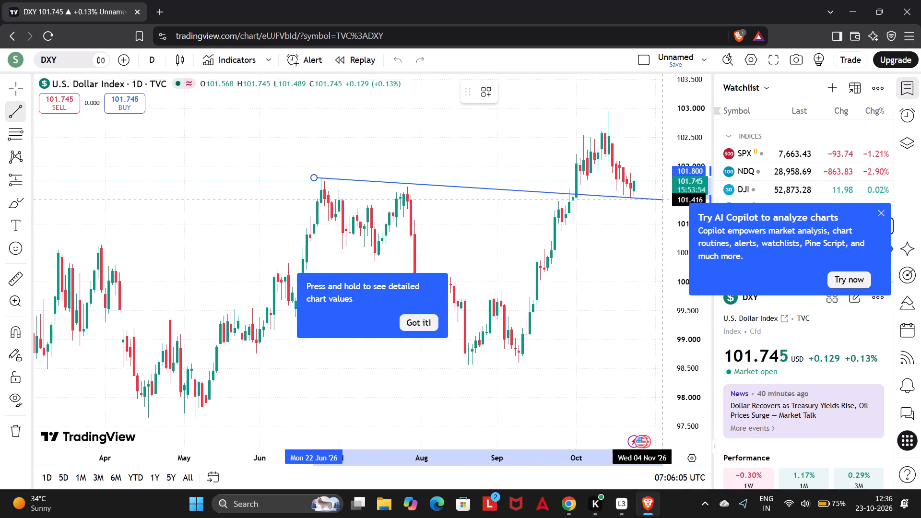
drag(664, 201, 665, 202)
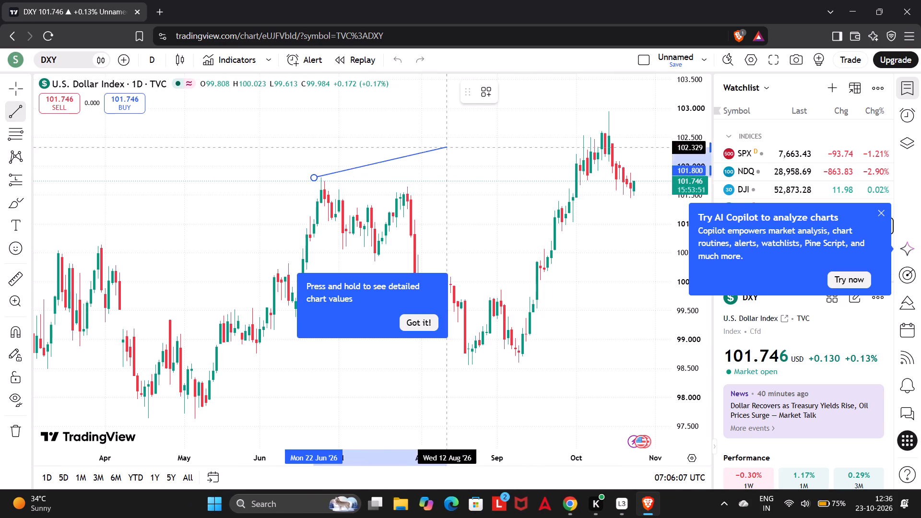
click(641, 202)
click(458, 178)
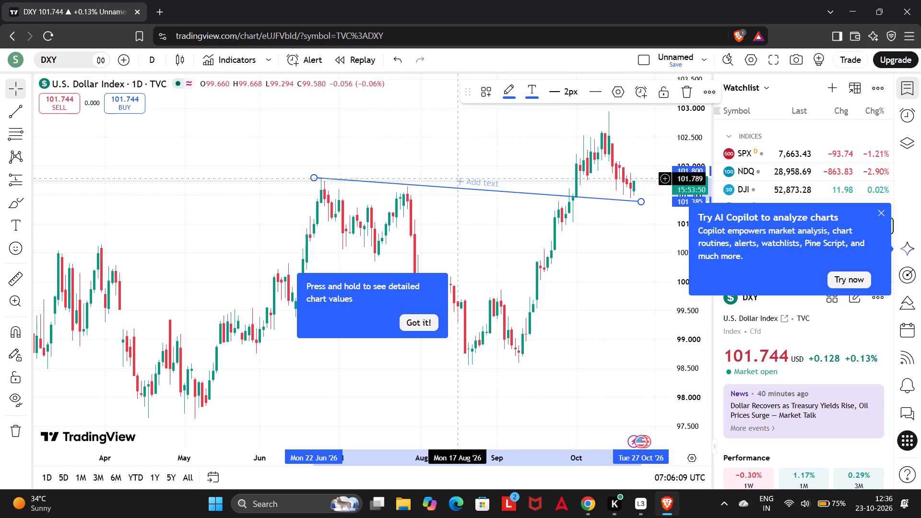
click(249, 197)
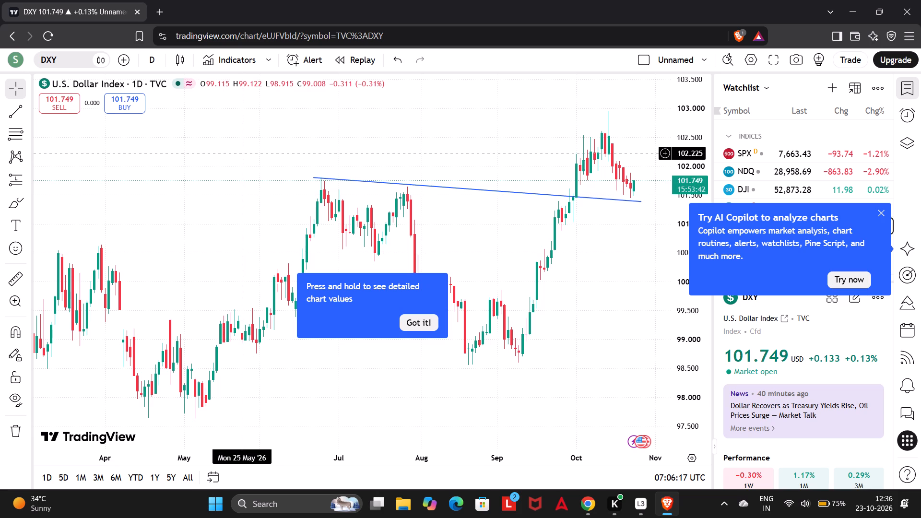
Dismiss the chart values tip and compress the DXY chart's price scale to cover a wider price range.
scroll(242, 153, up, 1)
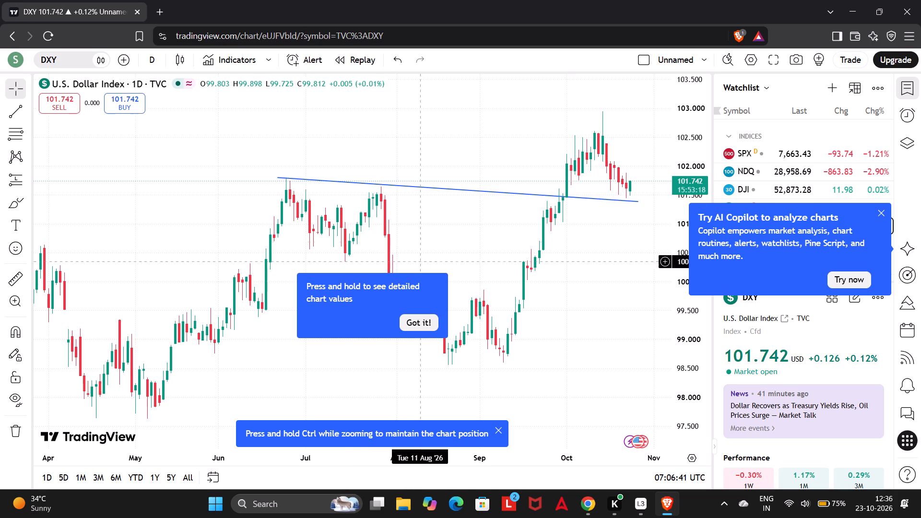
click(419, 315)
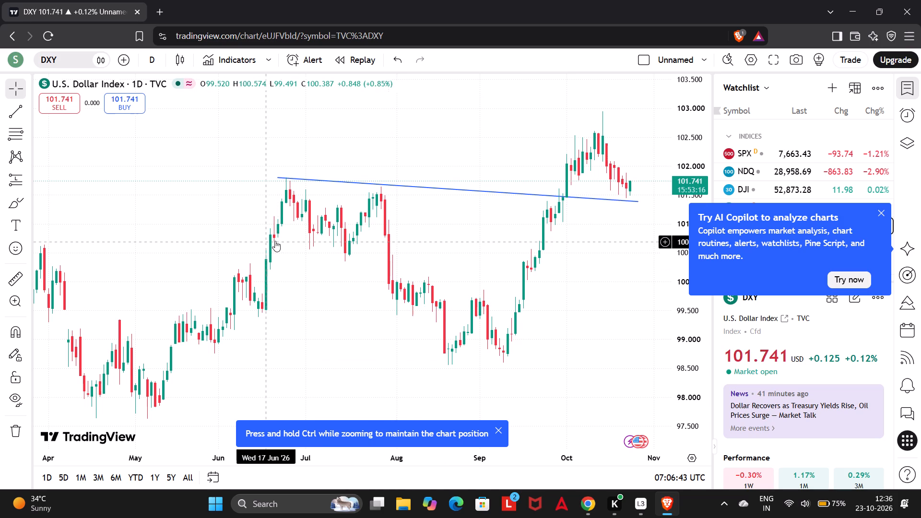
drag(275, 241, 227, 276)
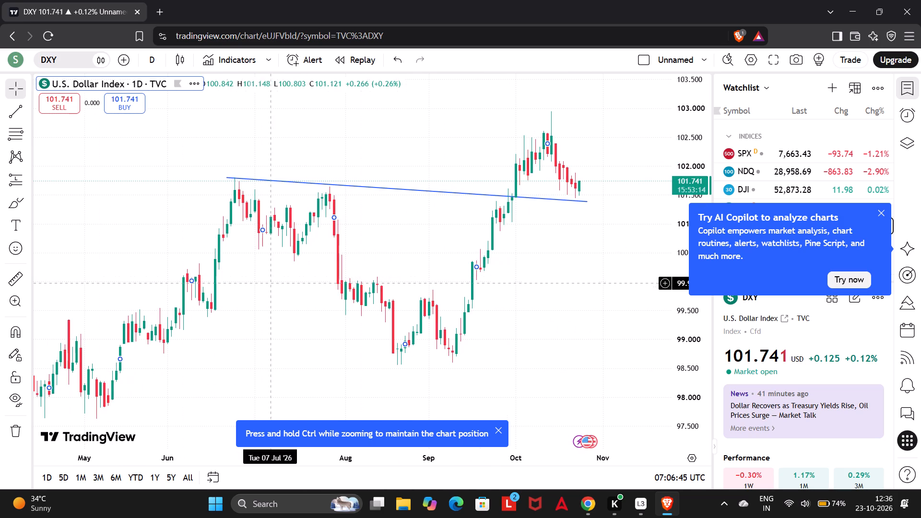
drag(677, 238, 679, 348)
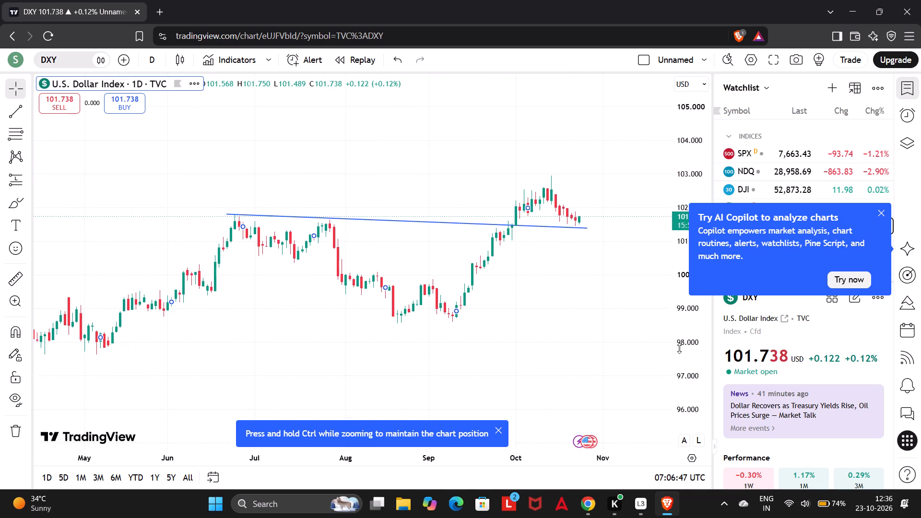
Stretch the DXY chart's price scale to show a narrower price range with finer price divisions.
drag(679, 348, 680, 334)
drag(680, 330, 680, 321)
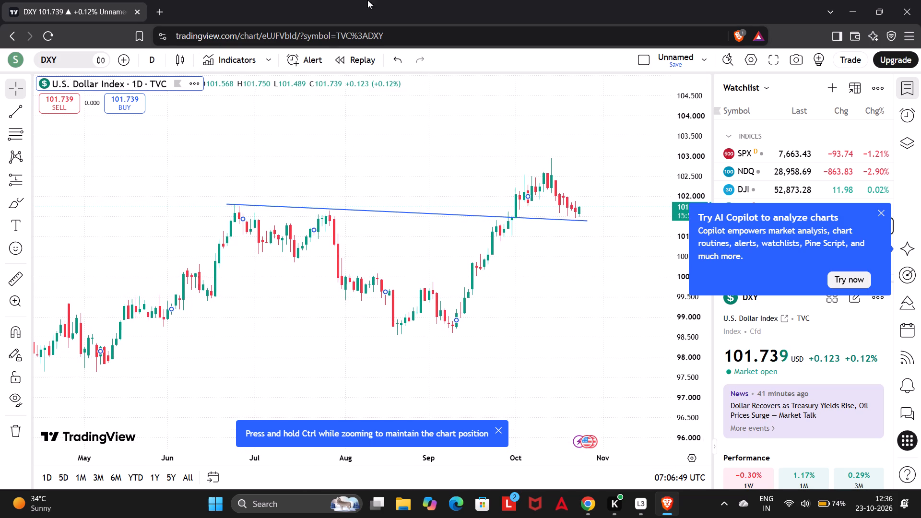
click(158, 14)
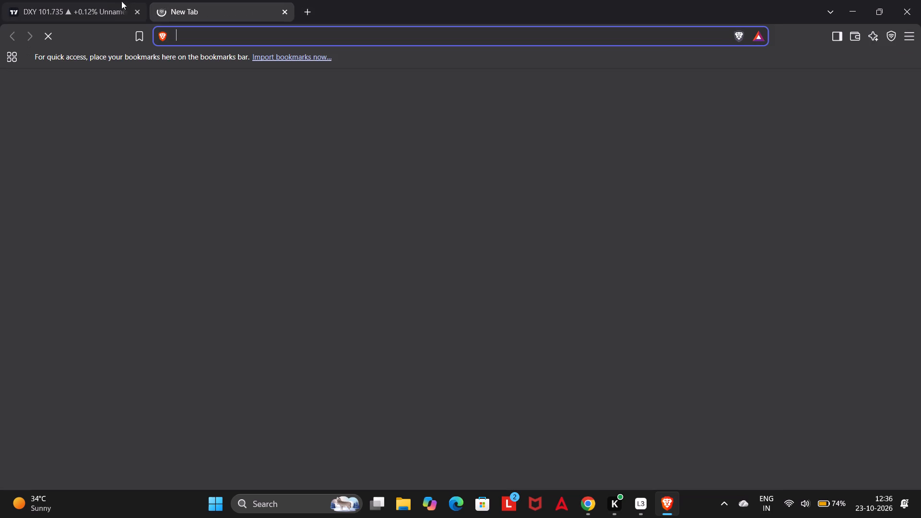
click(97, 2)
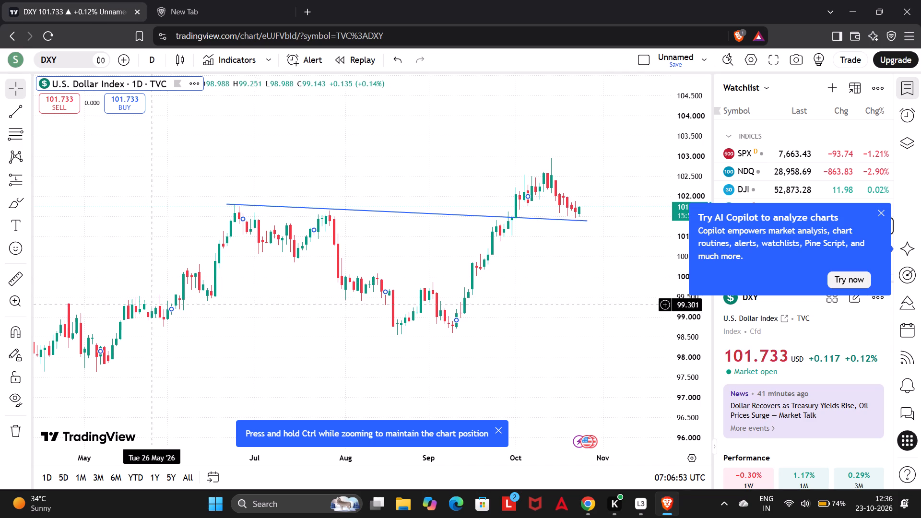
Draw a Fibonacci retracement on the DXY chart from the August low at about 98.69 to about 101.80 in early November '26.
click(15, 138)
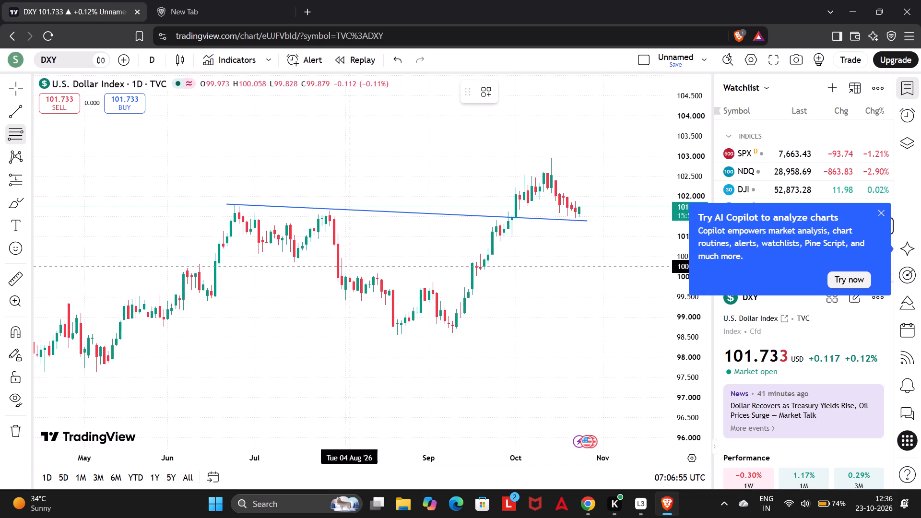
drag(396, 330, 479, 282)
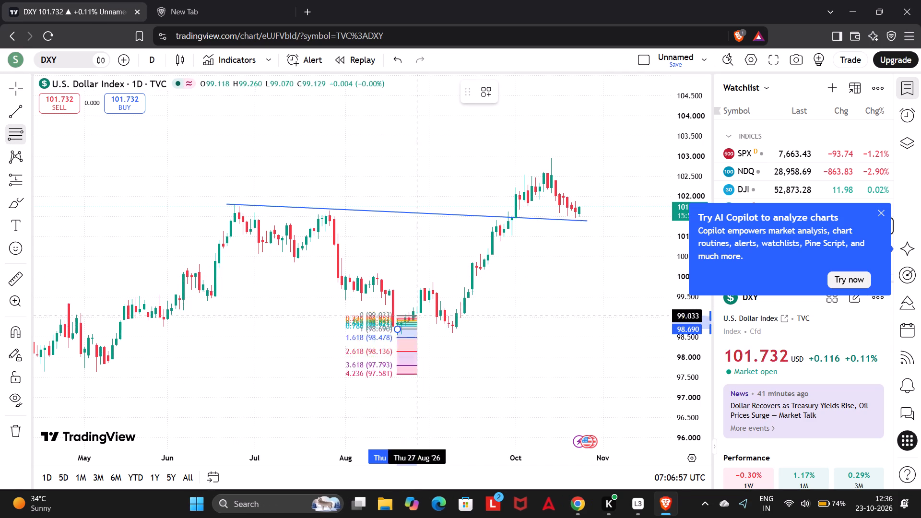
drag(479, 282, 583, 207)
click(620, 204)
click(604, 177)
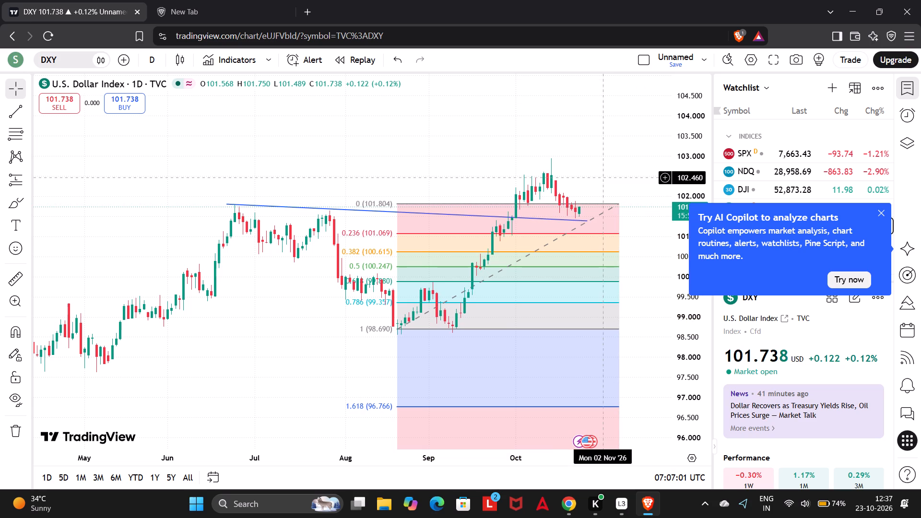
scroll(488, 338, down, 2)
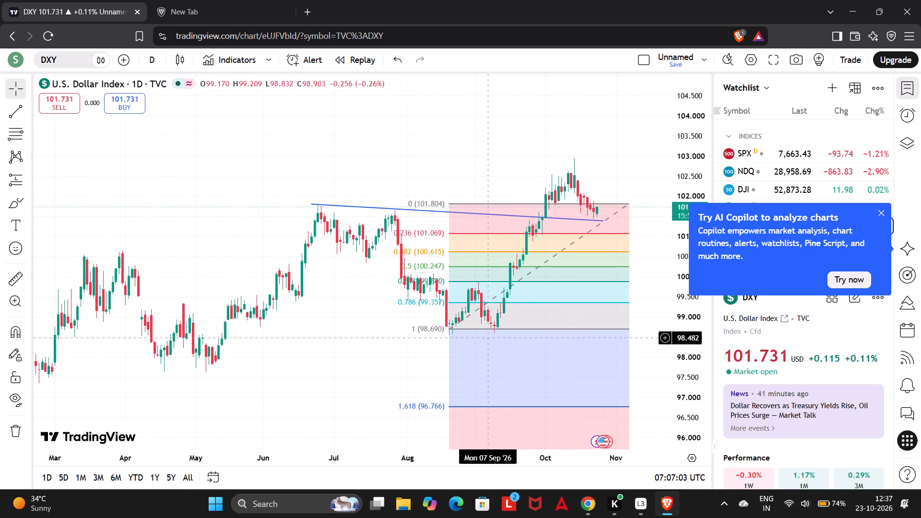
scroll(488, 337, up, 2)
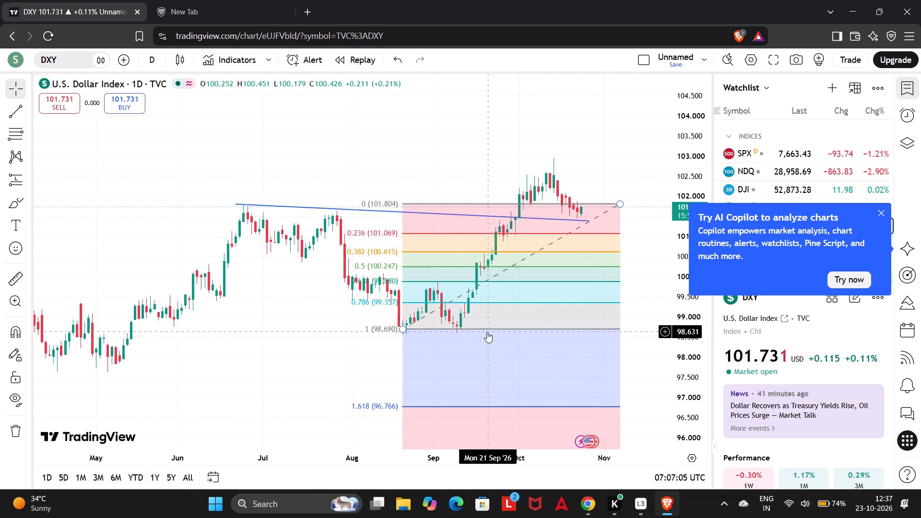
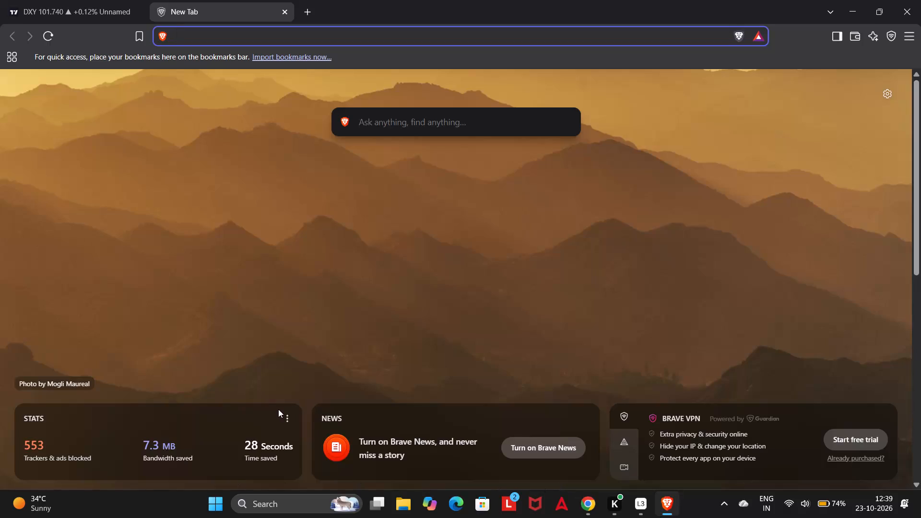
Return to the DXY chart and switch its interval to 5 minutes.
click(73, 0)
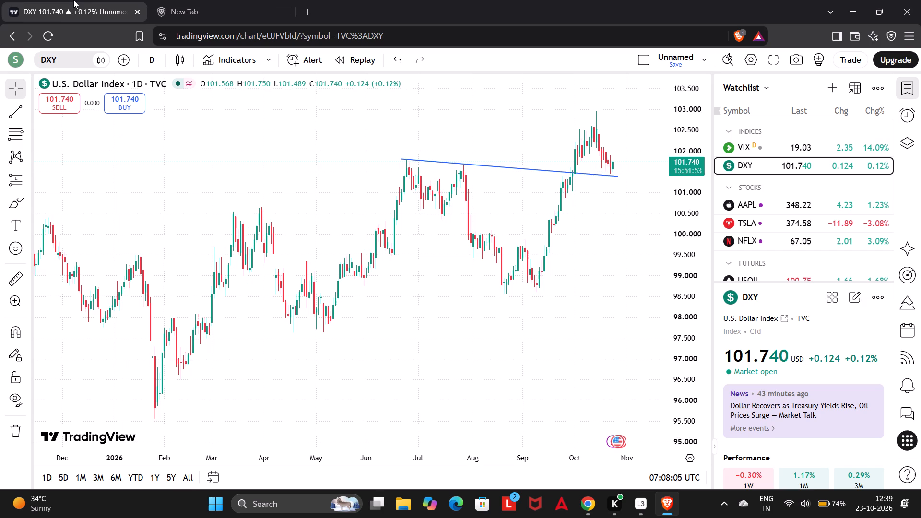
scroll(616, 173, up, 1)
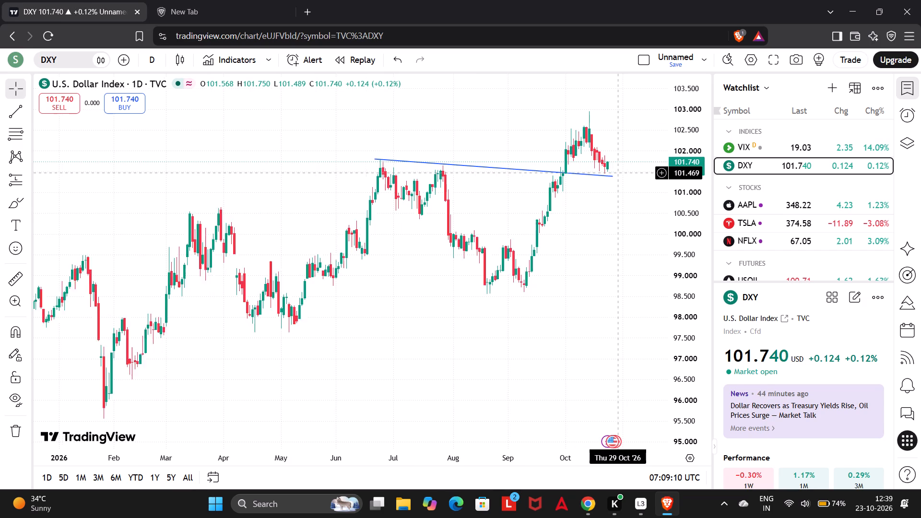
scroll(616, 173, up, 2)
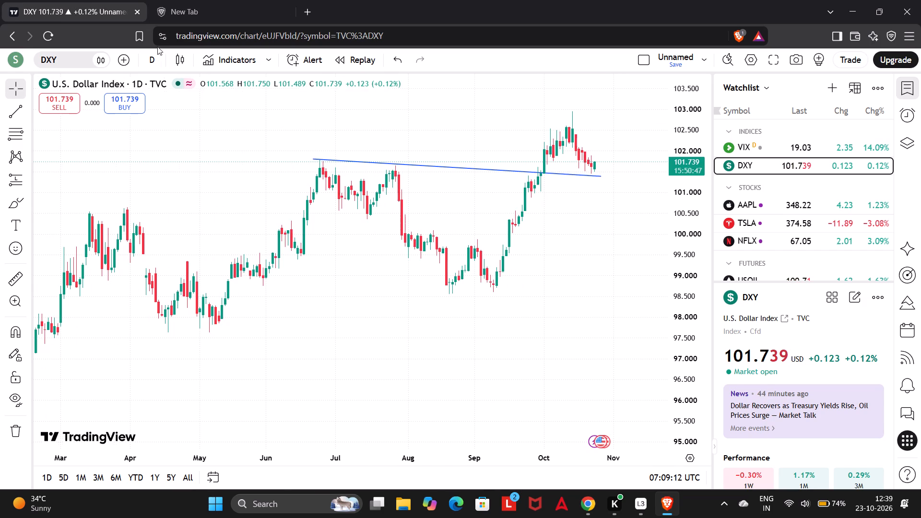
click(149, 59)
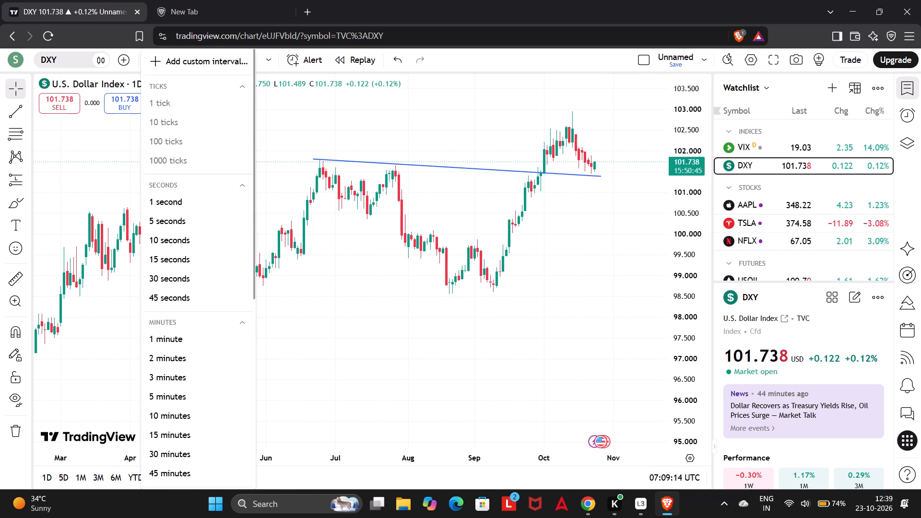
click(152, 393)
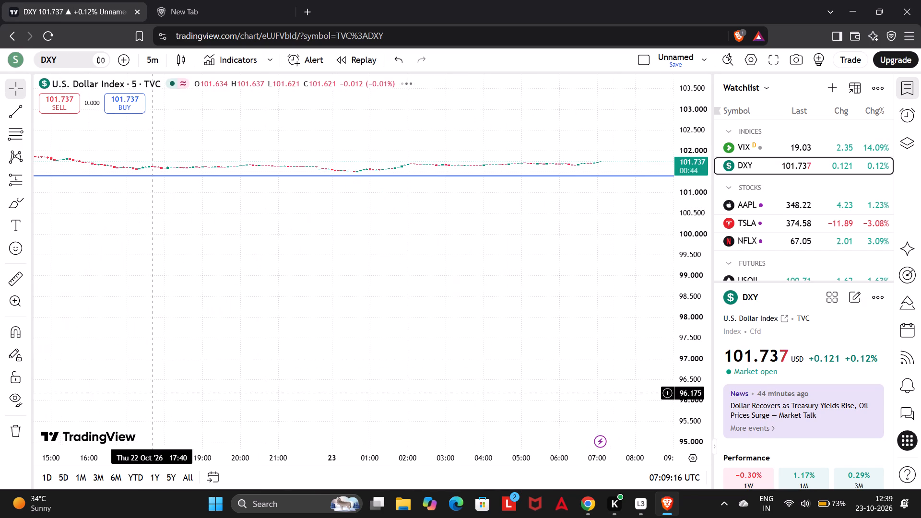
Stretch the 5-minute DXY chart's price scale to a much narrower range so the flattened candles can be examined.
scroll(624, 260, up, 13)
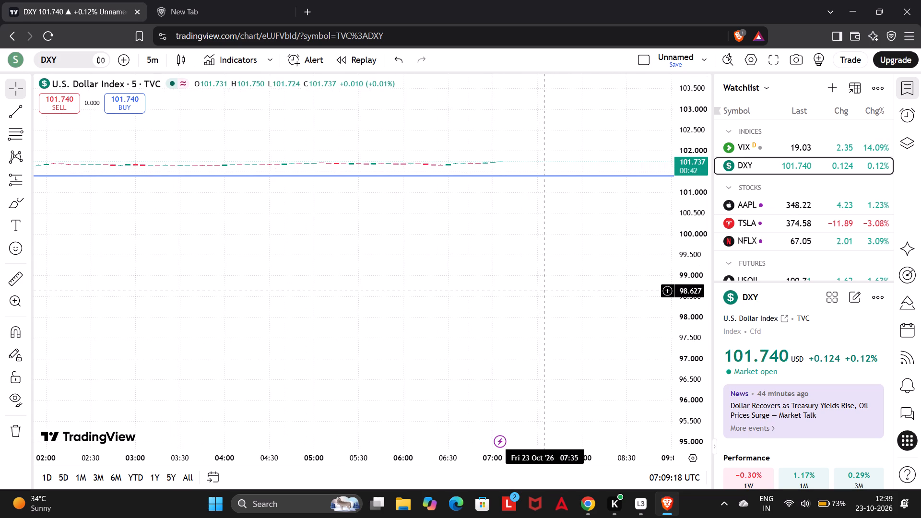
scroll(541, 291, up, 13)
scroll(528, 309, down, 13)
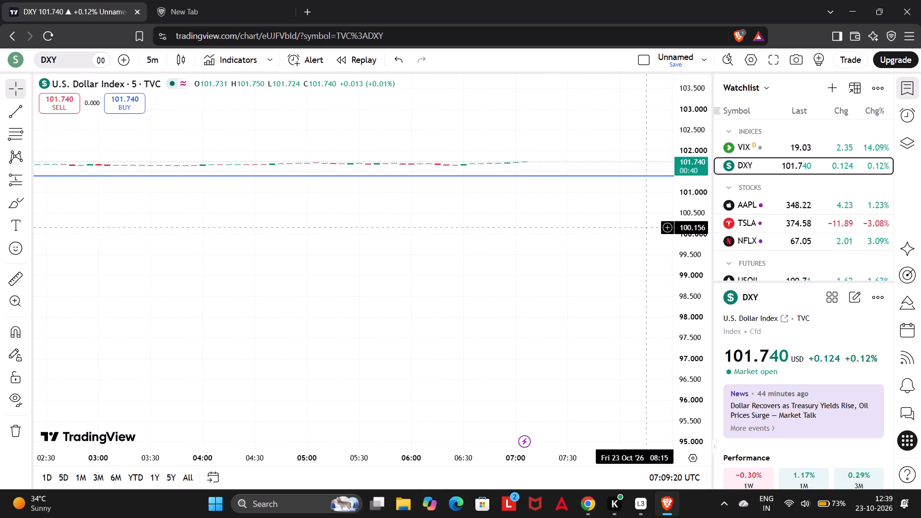
drag(698, 244, 669, 115)
scroll(498, 316, up, 5)
drag(637, 304, 592, 517)
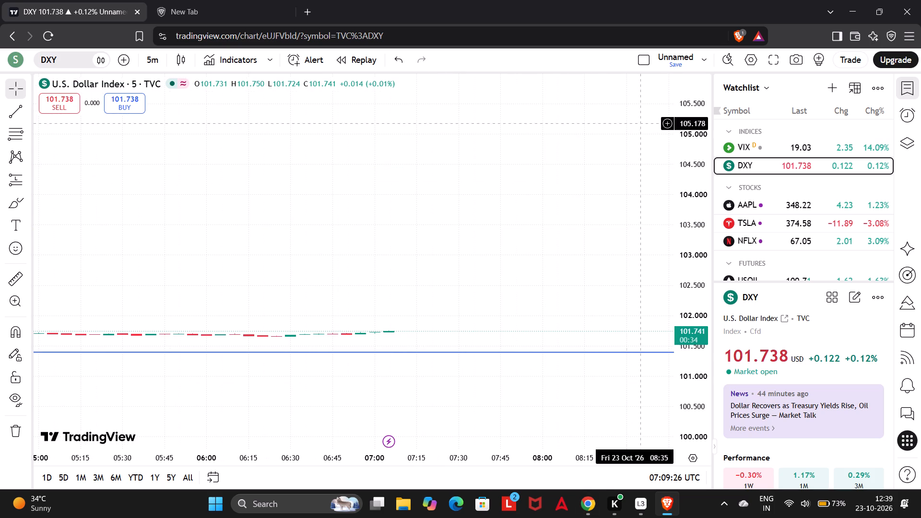
drag(656, 158, 660, 210)
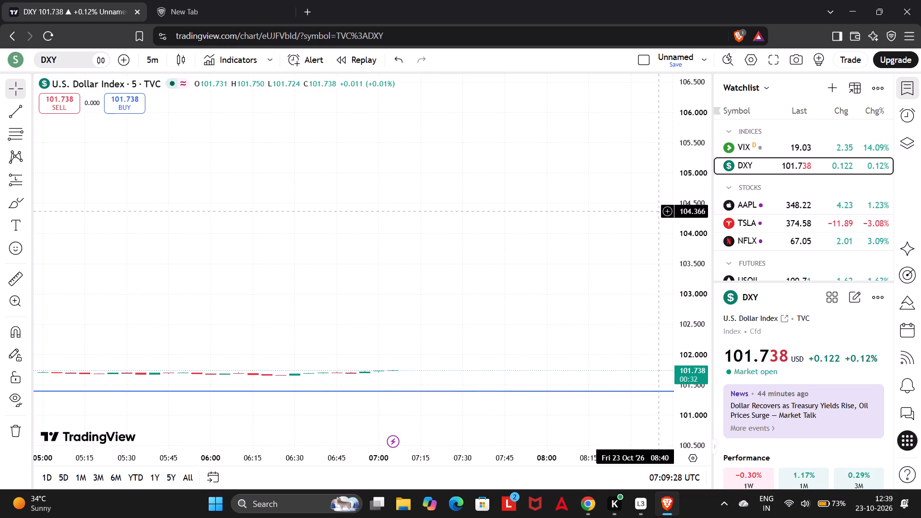
drag(656, 257, 656, 177)
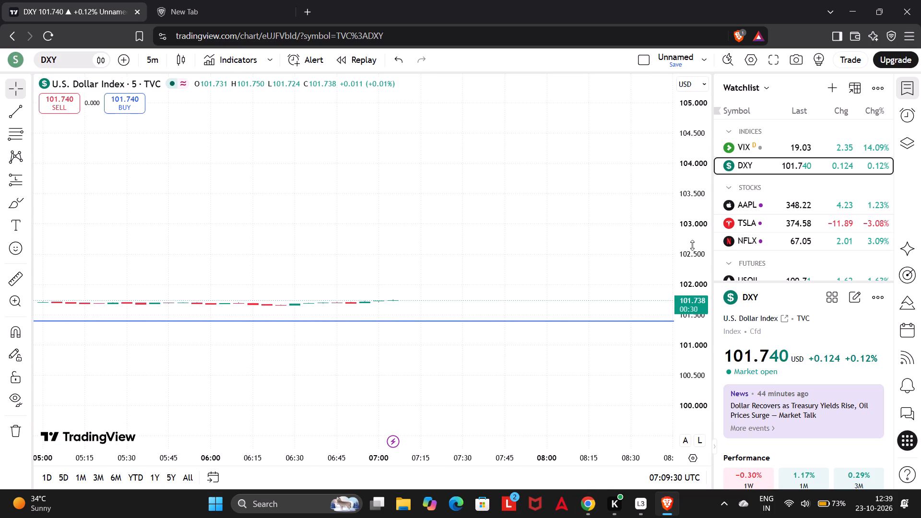
drag(692, 245, 707, 36)
drag(697, 274, 697, 222)
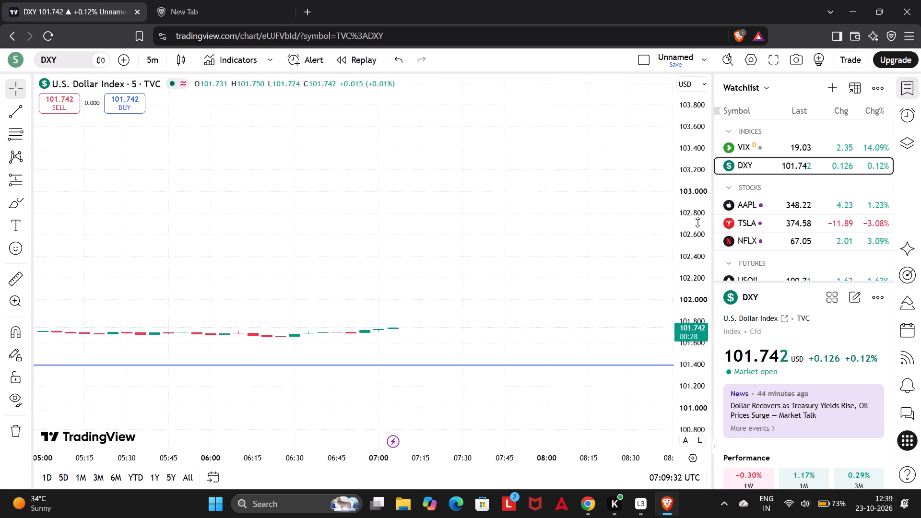
drag(697, 222, 732, 6)
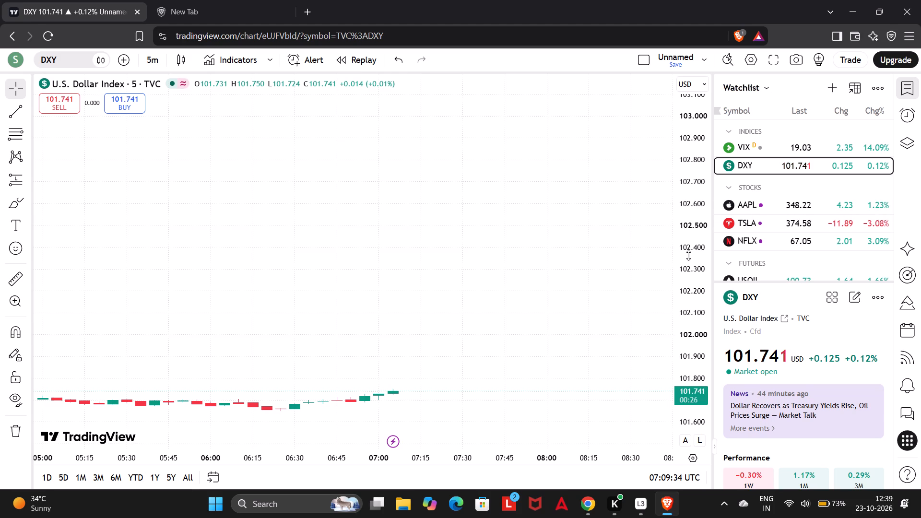
scroll(689, 254, up, 20)
scroll(689, 254, up, 10)
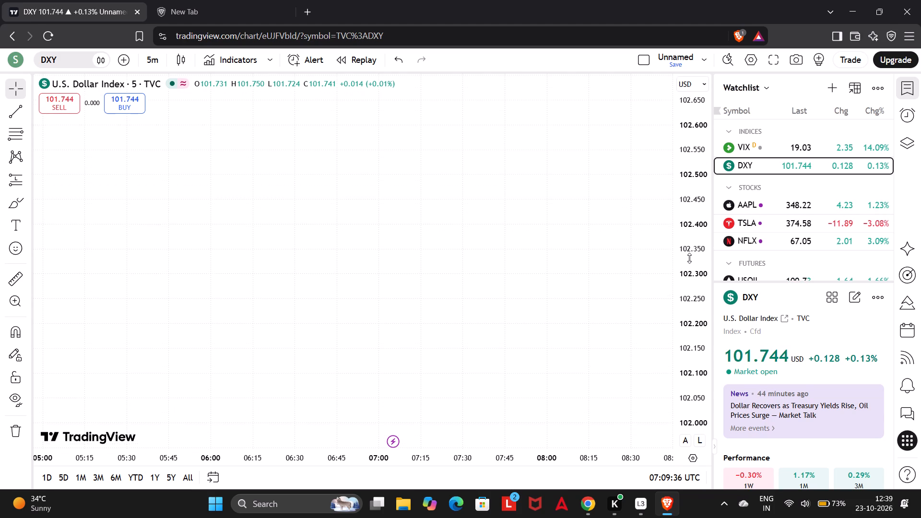
scroll(689, 258, up, 20)
scroll(689, 258, up, 19)
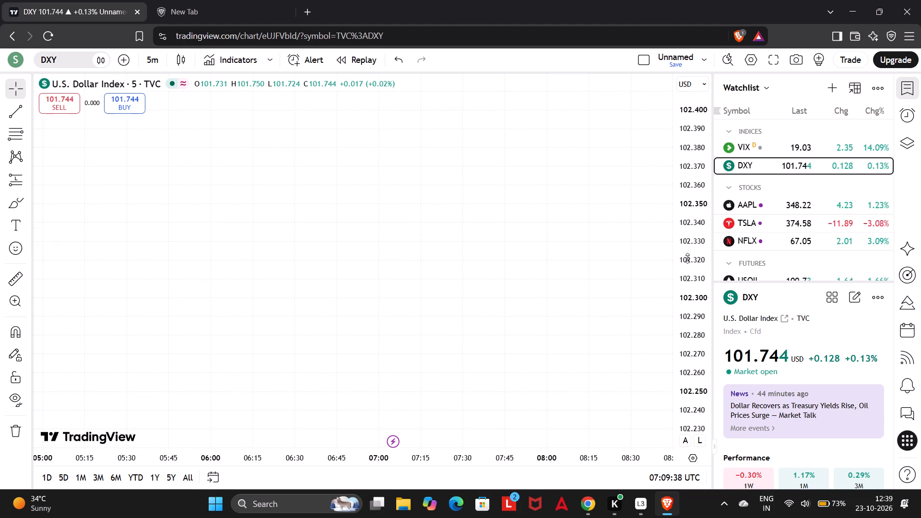
scroll(687, 258, up, 4)
Bring the DXY price action since mid-October back into view together with the trend line, over a wider time and price range.
drag(531, 301, 554, 46)
drag(554, 333, 591, 22)
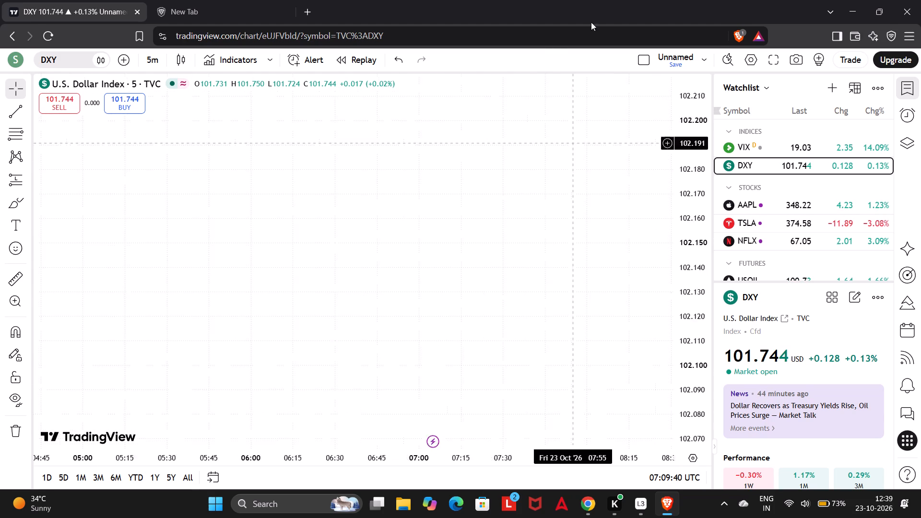
drag(591, 22, 600, 0)
drag(591, 331, 630, 0)
scroll(628, 203, down, 8)
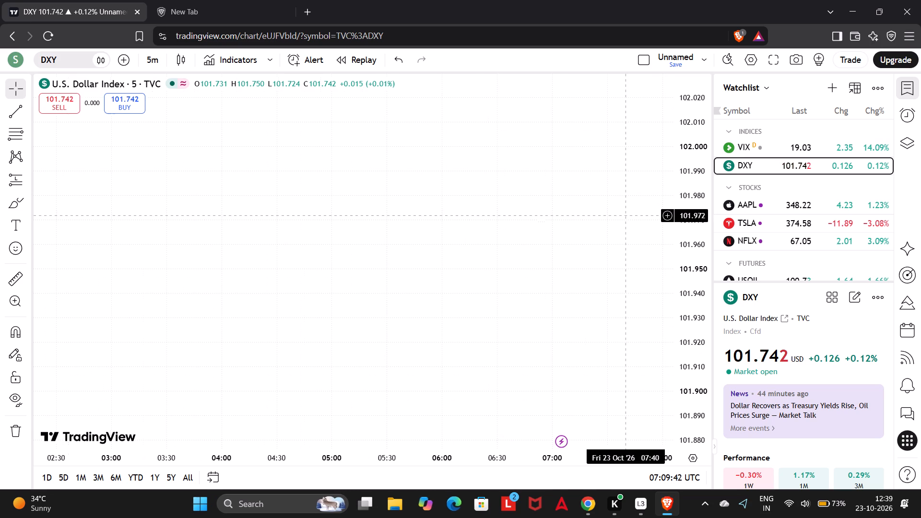
scroll(623, 218, down, 17)
scroll(597, 459, down, 6)
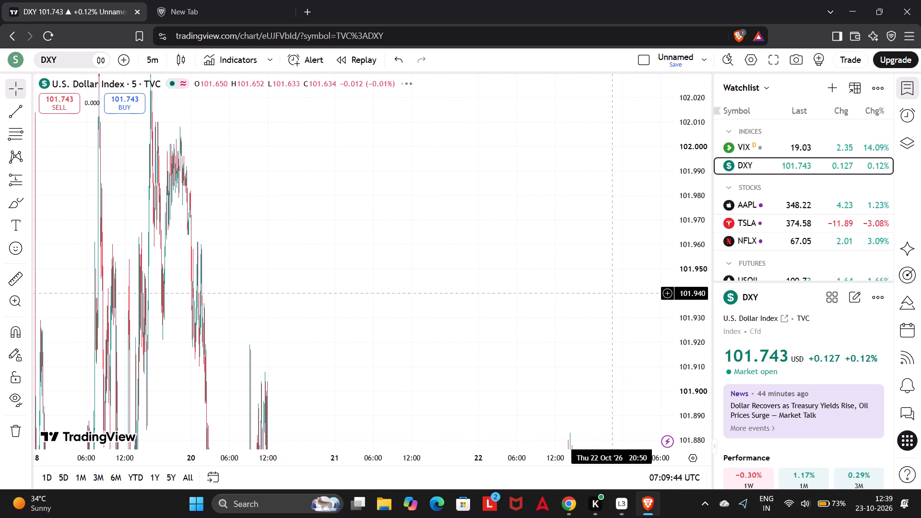
scroll(594, 185, down, 3)
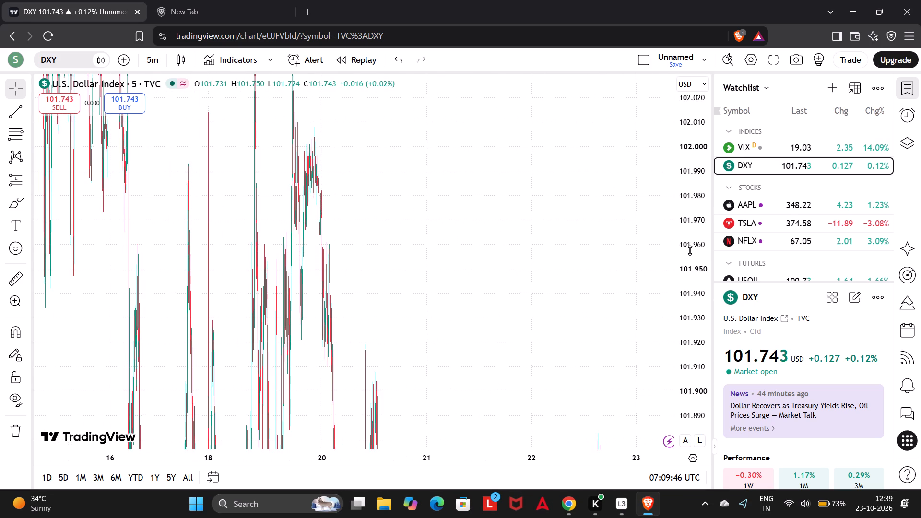
scroll(690, 250, up, 9)
scroll(691, 250, down, 20)
scroll(691, 250, down, 2)
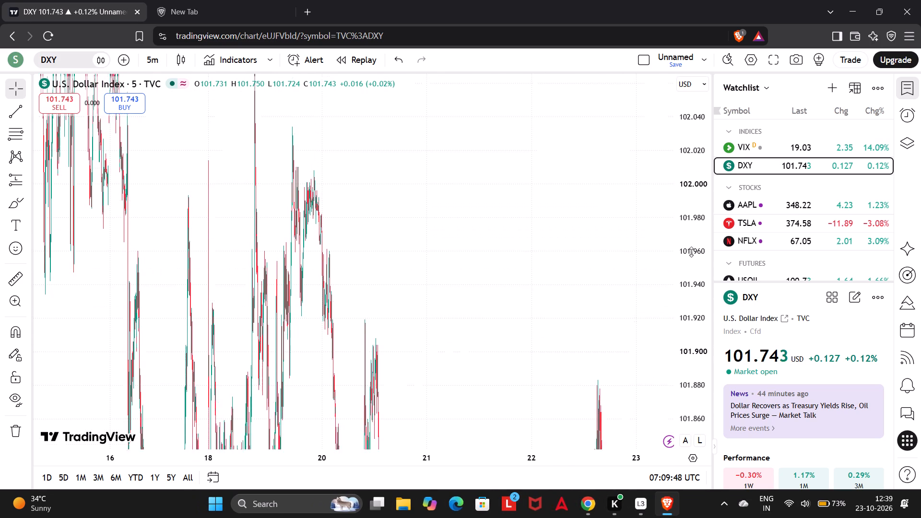
scroll(691, 252, down, 20)
scroll(691, 252, down, 19)
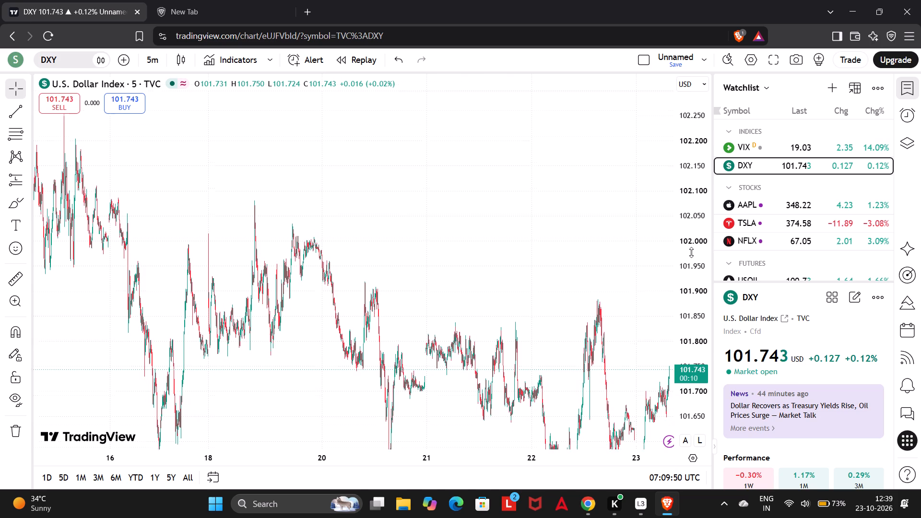
scroll(691, 252, down, 8)
drag(617, 296, 516, 306)
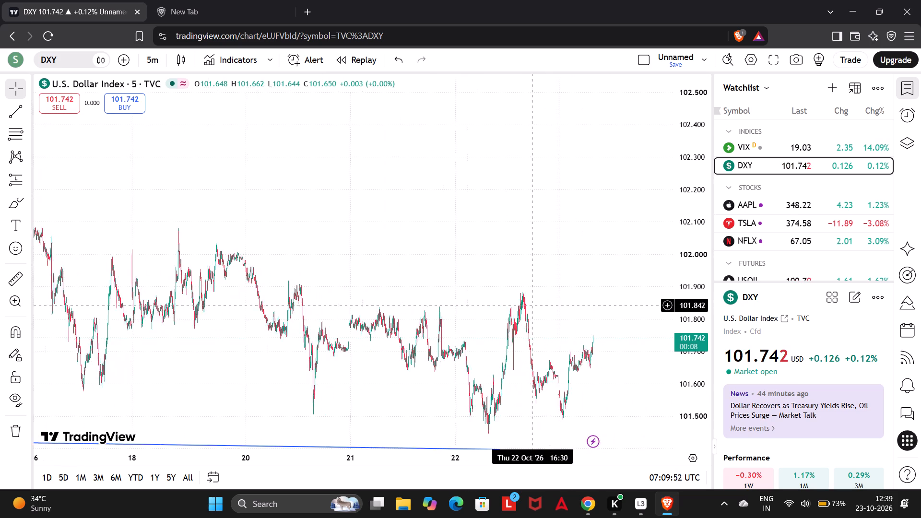
drag(516, 306, 405, 299)
scroll(700, 266, down, 4)
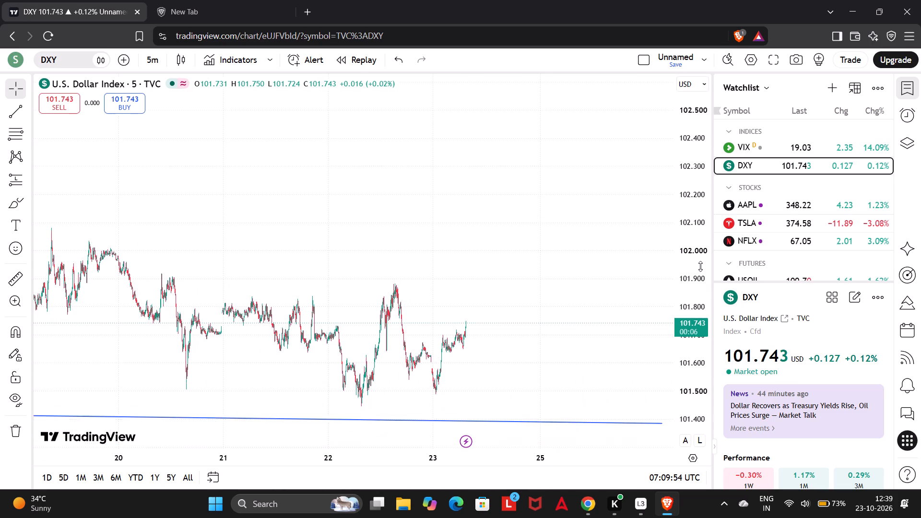
Examine the 22 and 23 October DXY price swings above the trend line at a closer time scale.
scroll(700, 266, down, 5)
scroll(700, 266, up, 18)
scroll(583, 268, up, 5)
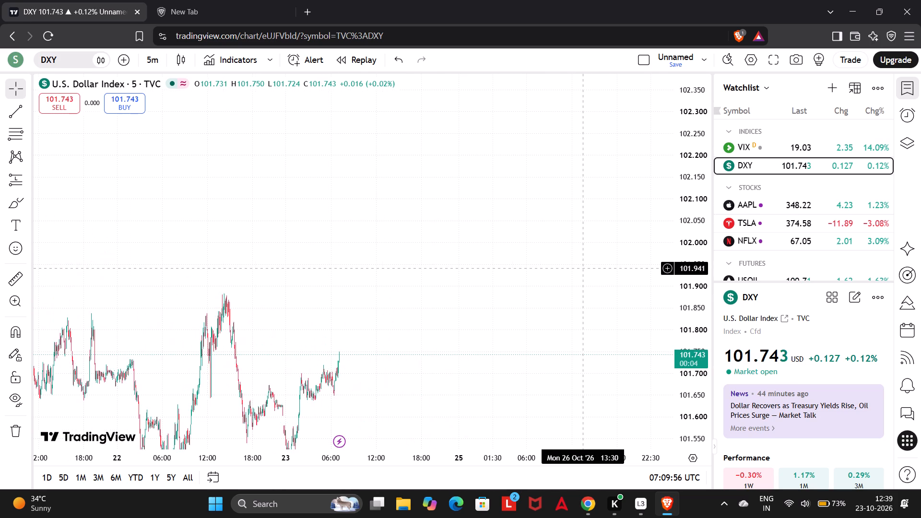
scroll(584, 267, down, 5)
scroll(584, 267, up, 20)
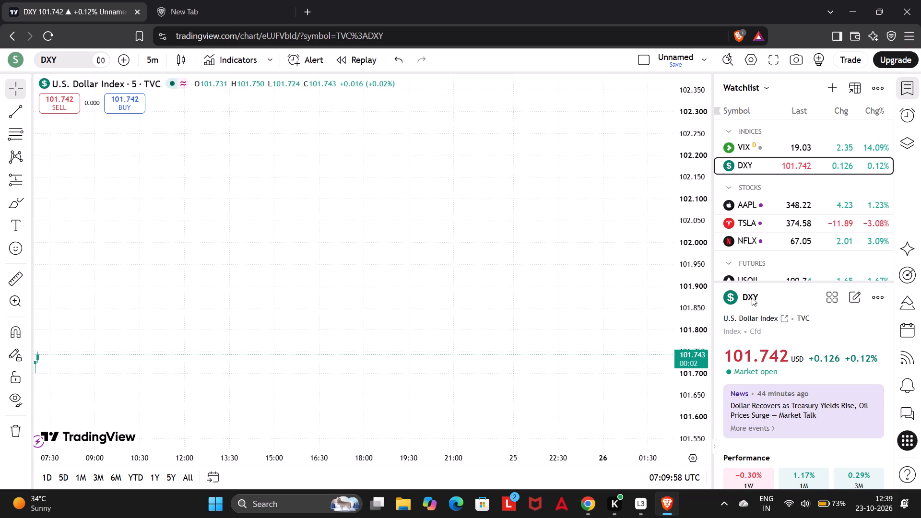
scroll(750, 297, up, 6)
scroll(700, 275, up, 13)
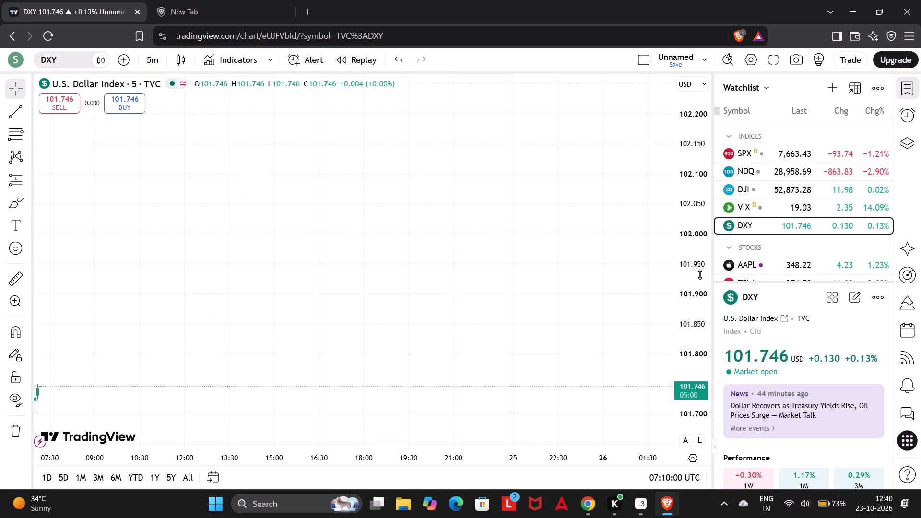
scroll(543, 266, down, 6)
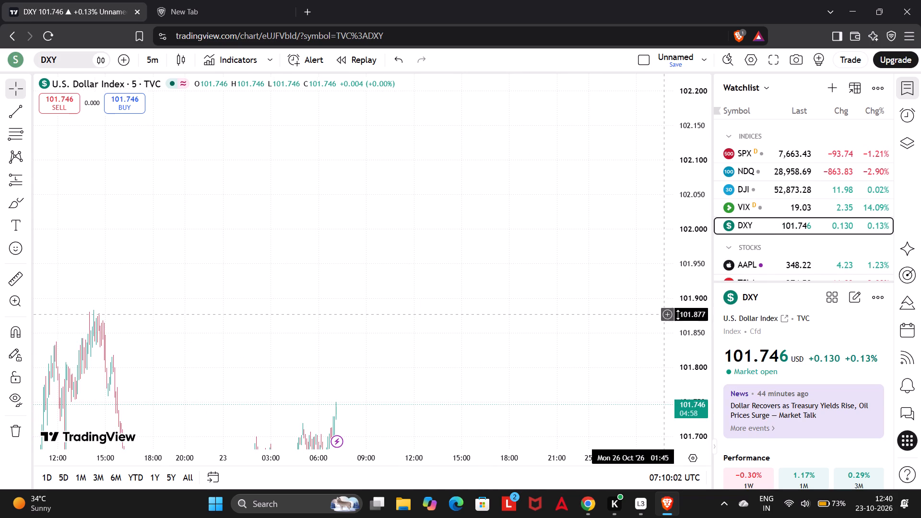
scroll(699, 306, down, 7)
drag(469, 336, 492, 258)
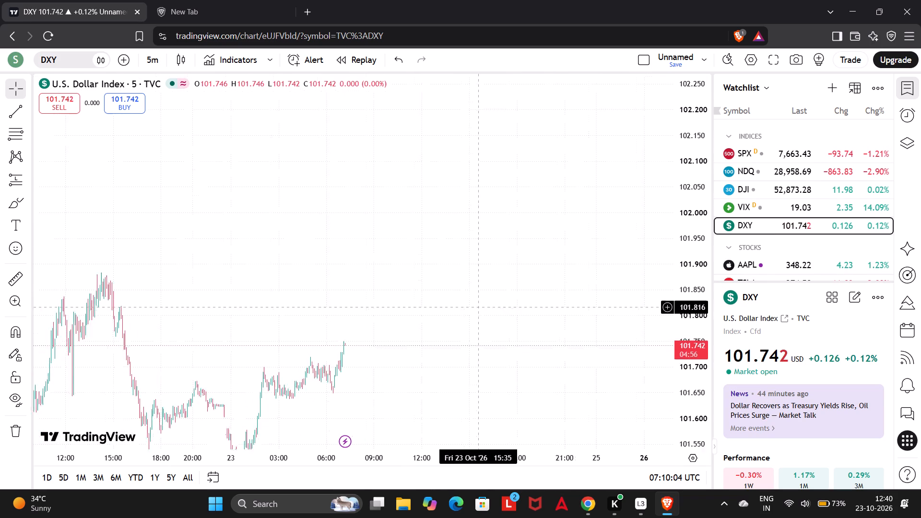
drag(492, 258, 532, 128)
drag(431, 260, 474, 238)
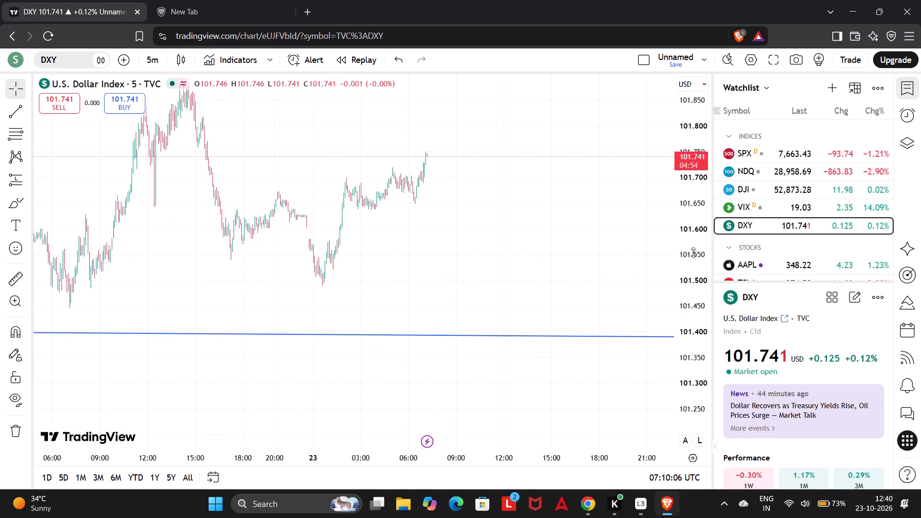
Enlarge and reposition the DXY chart to inspect the latest 5-minute candles between about 101.48 and 101.80.
scroll(693, 252, up, 10)
scroll(412, 195, up, 4)
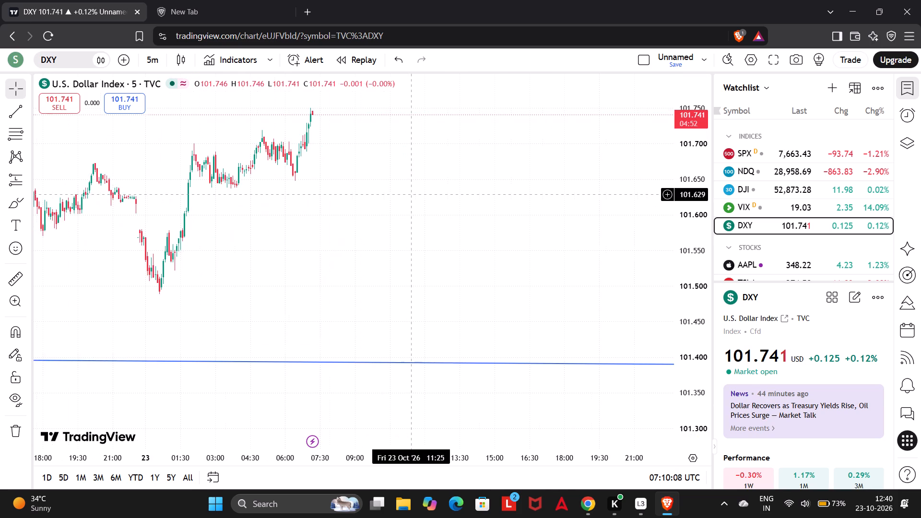
scroll(412, 195, up, 2)
scroll(692, 251, up, 4)
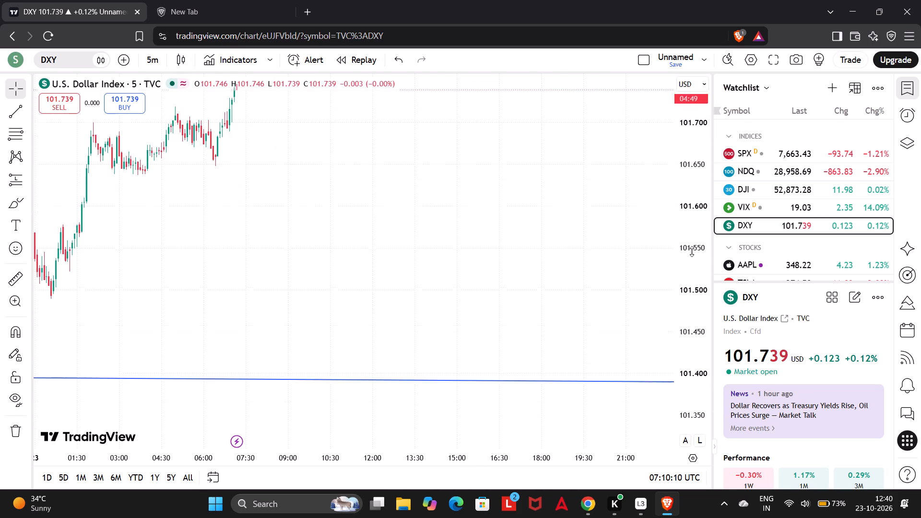
scroll(692, 251, up, 10)
scroll(378, 241, up, 5)
drag(376, 240, 614, 313)
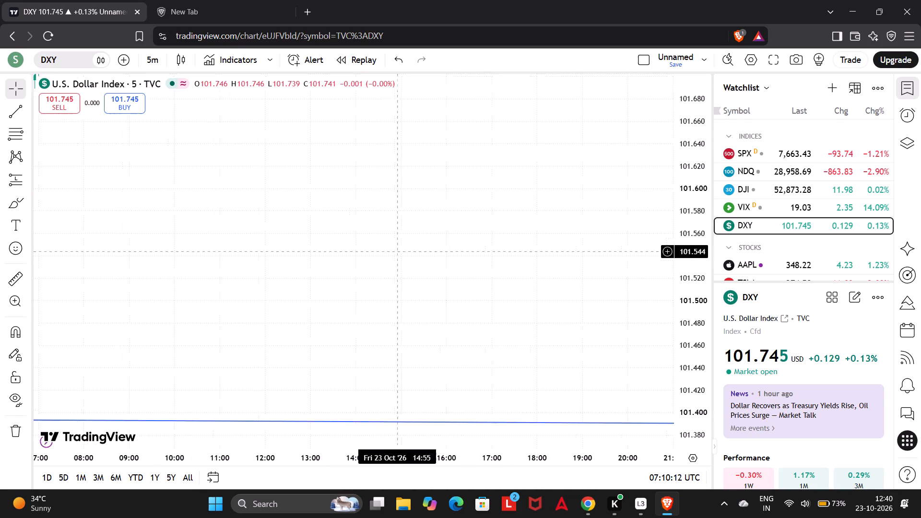
drag(614, 313, 687, 329)
drag(369, 226, 588, 247)
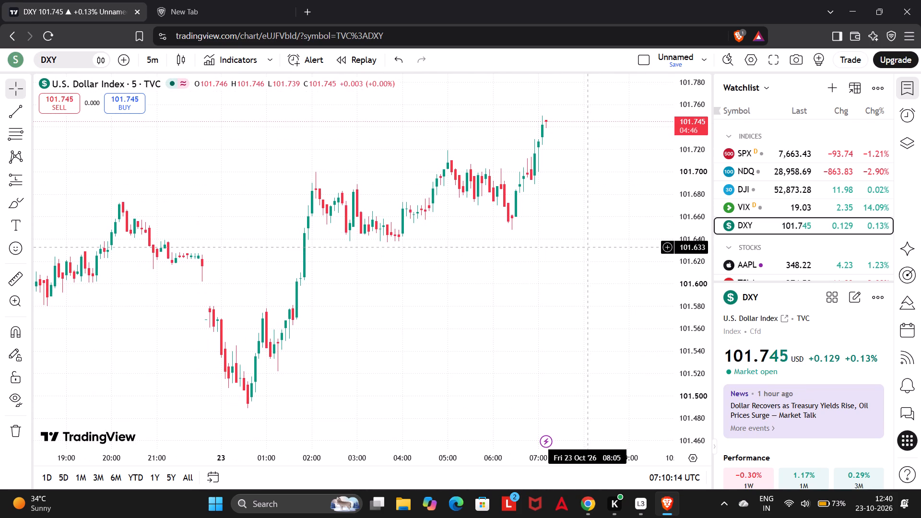
drag(588, 247, 586, 268)
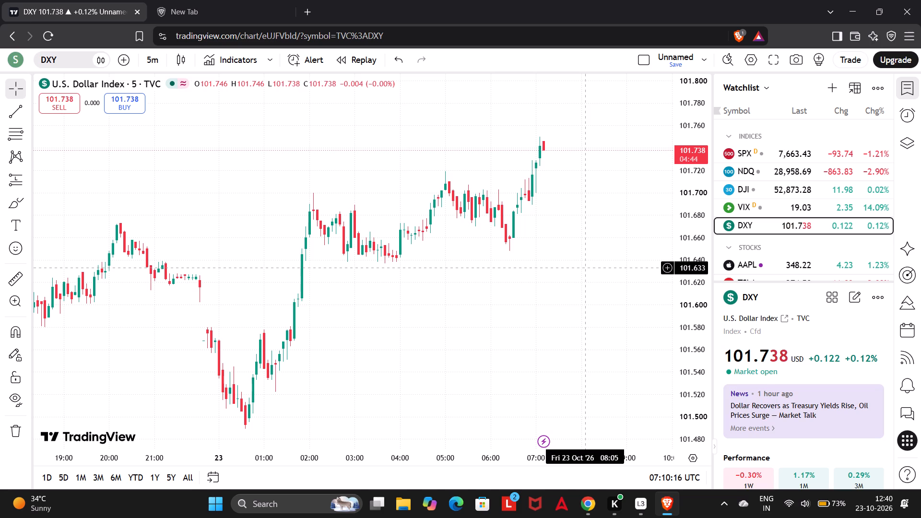
Open the XAUUSD chart from the watchlist's Crypto section and view its recent 5-minute candles at different time scales.
scroll(902, 170, down, 2)
scroll(799, 218, down, 2)
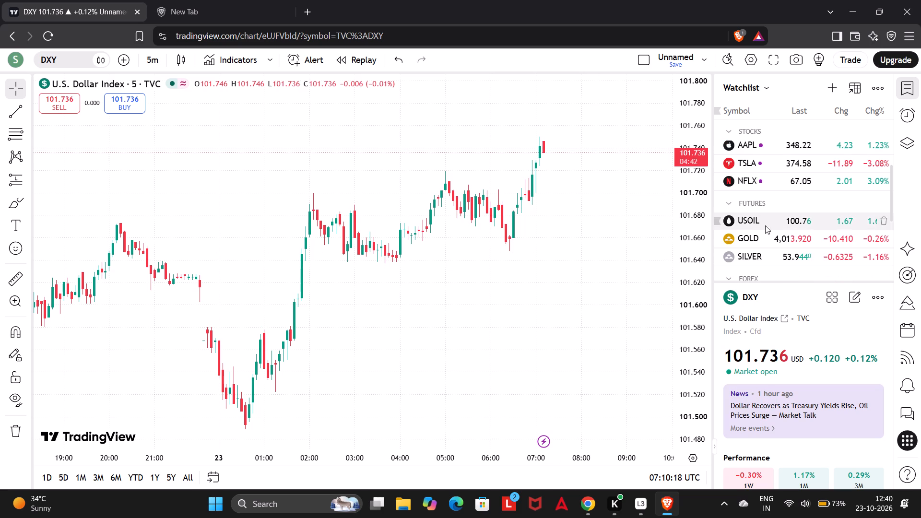
scroll(748, 230, down, 2)
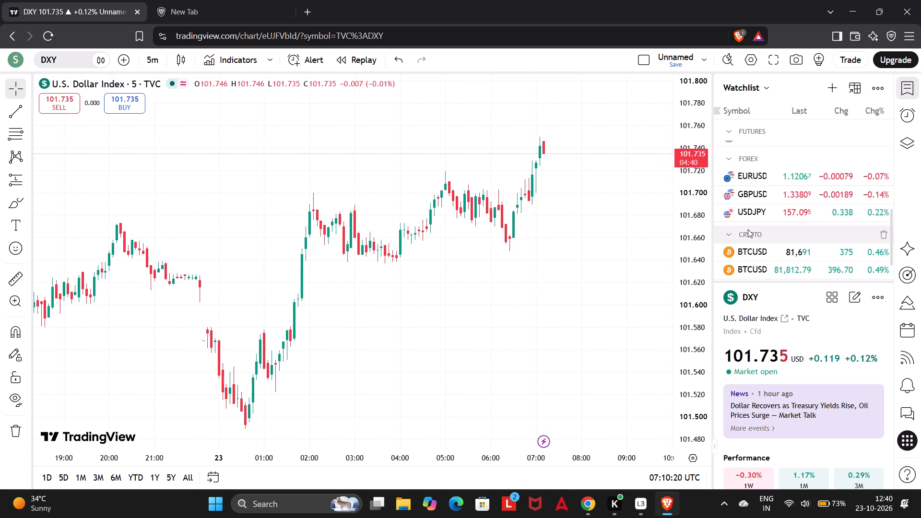
scroll(748, 227, down, 3)
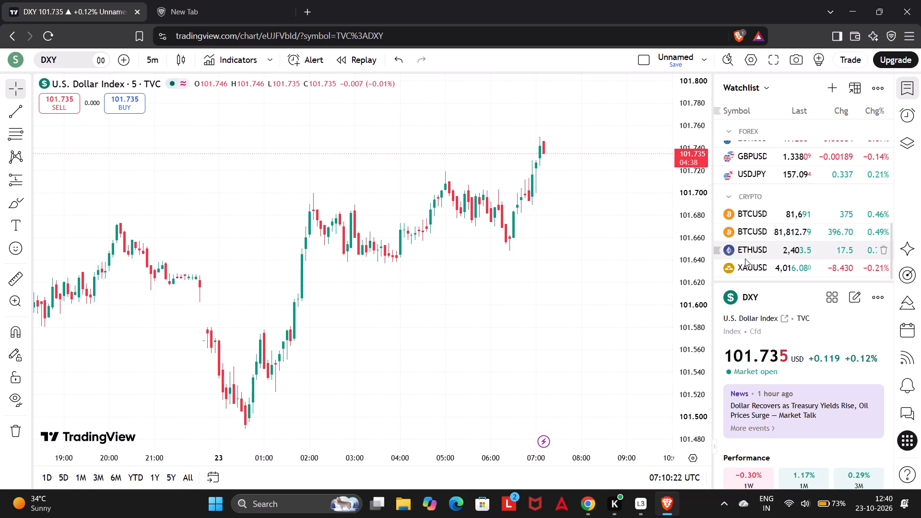
click(750, 273)
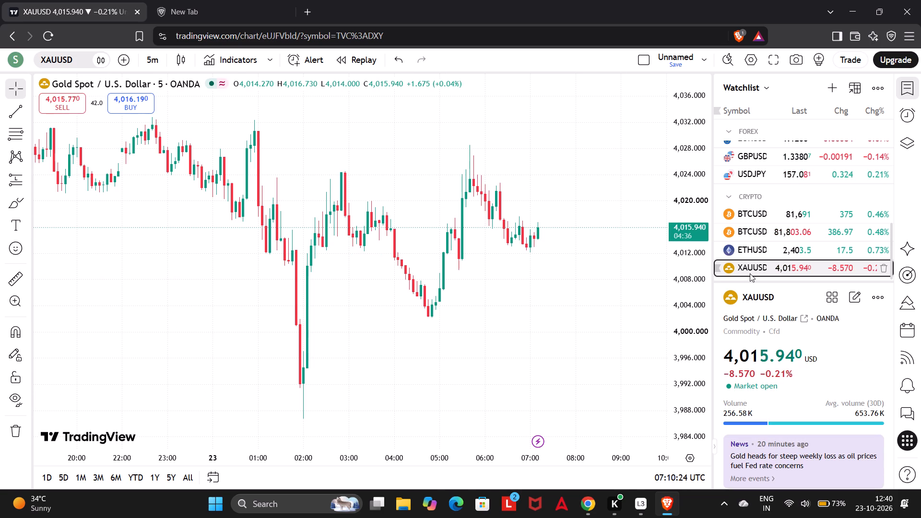
scroll(591, 258, up, 3)
scroll(599, 265, down, 2)
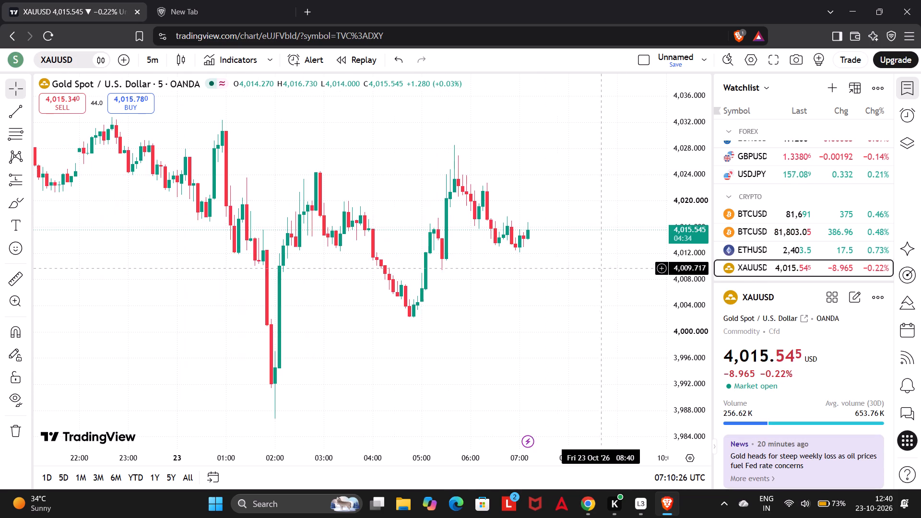
scroll(629, 258, down, 6)
scroll(629, 258, up, 3)
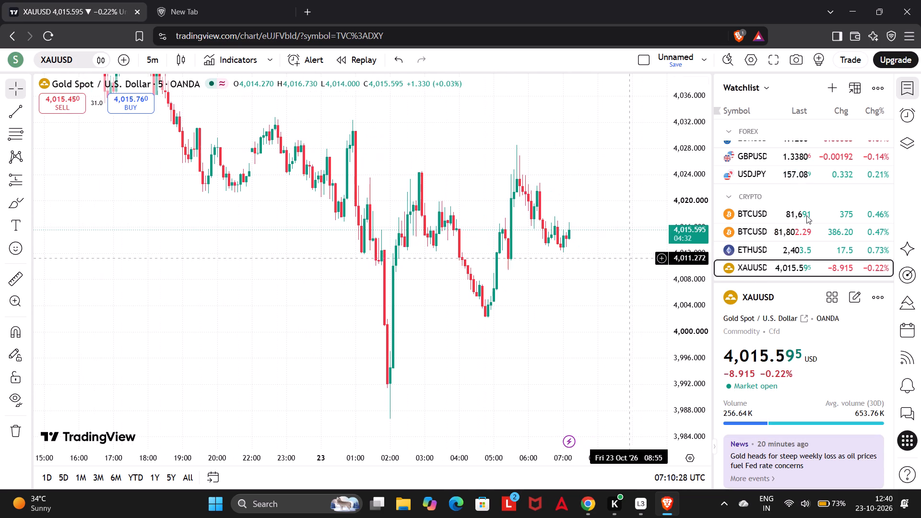
Switch the chart back to DXY from the watchlist's Indices section to compare its price action.
scroll(787, 212, up, 6)
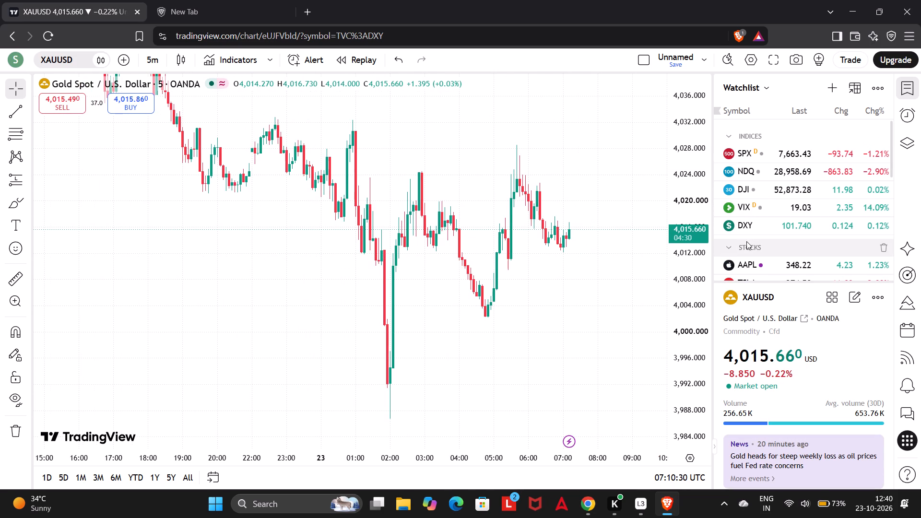
click(750, 223)
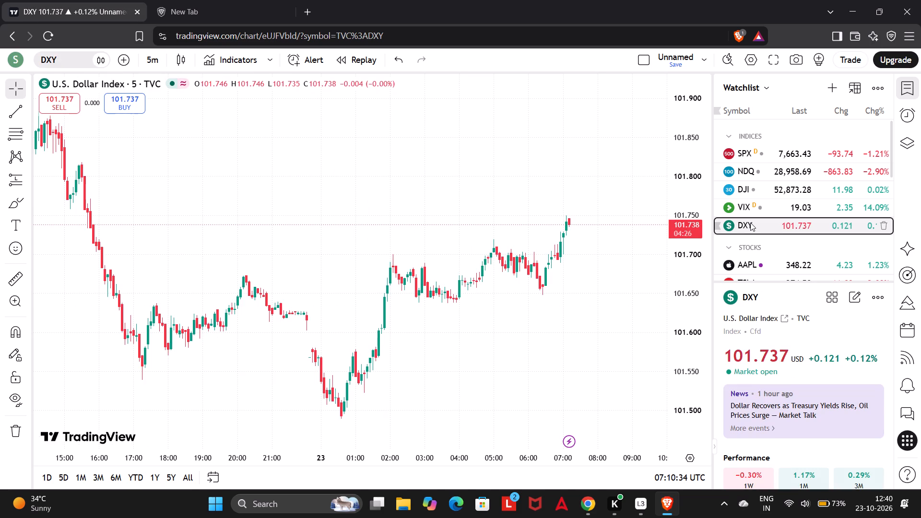
Switch the chart to XAUUSD from the watchlist's Crypto section.
scroll(750, 223, down, 4)
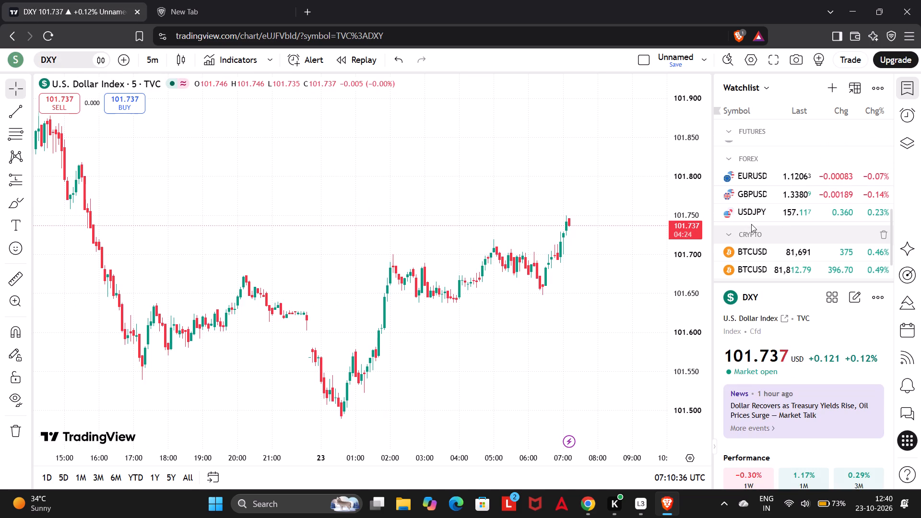
scroll(751, 224, down, 2)
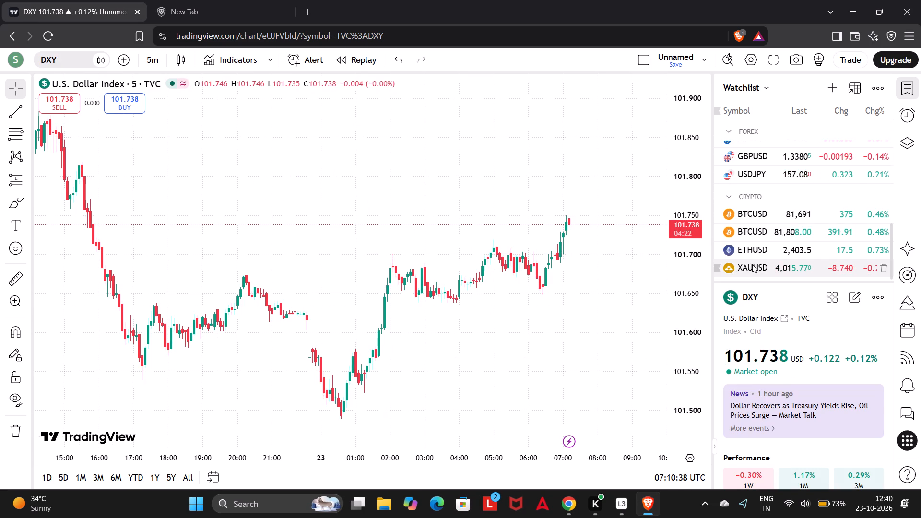
click(752, 264)
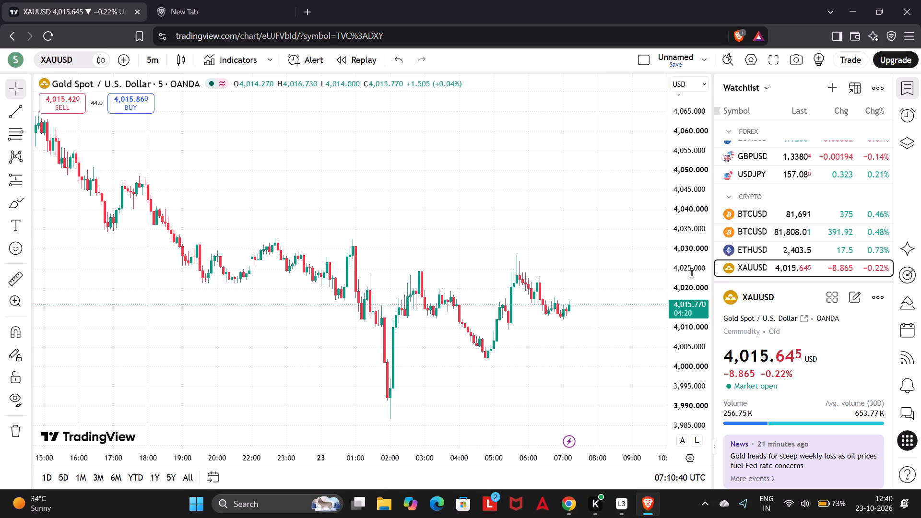
Examine the XAUUSD price action across 22 and 23 October over a wider time and price range.
scroll(335, 254, down, 5)
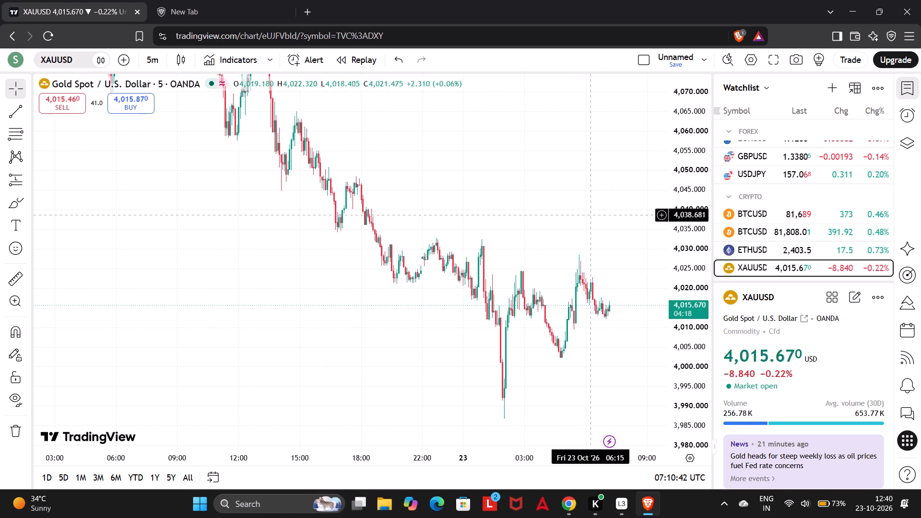
scroll(652, 187, down, 2)
scroll(691, 204, down, 9)
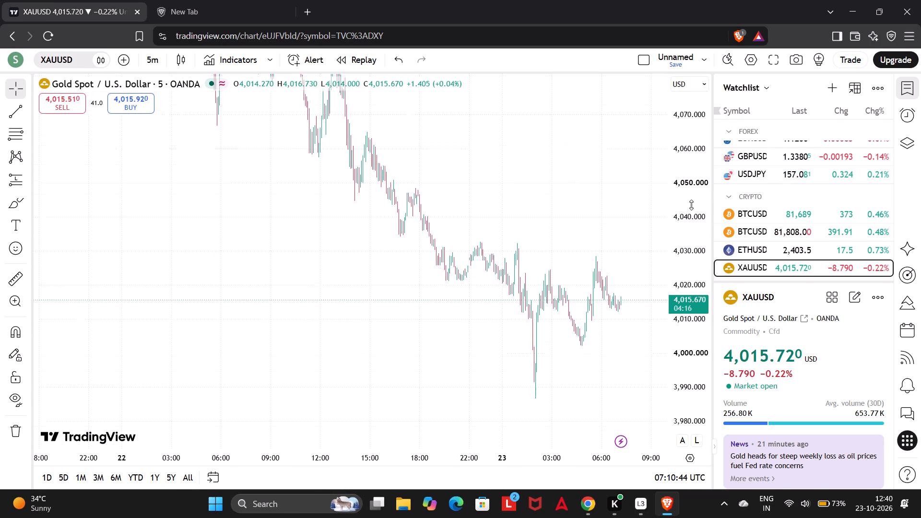
scroll(691, 205, down, 13)
scroll(691, 208, down, 10)
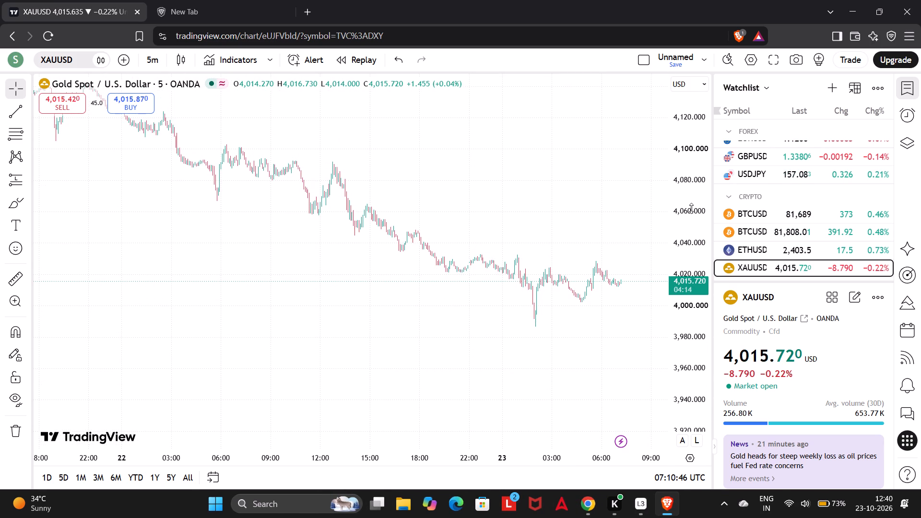
Examine the 23 October XAUUSD candles at a closer time and price scale, keeping the latest candles in view.
scroll(691, 208, up, 7)
scroll(691, 208, up, 20)
scroll(691, 208, up, 5)
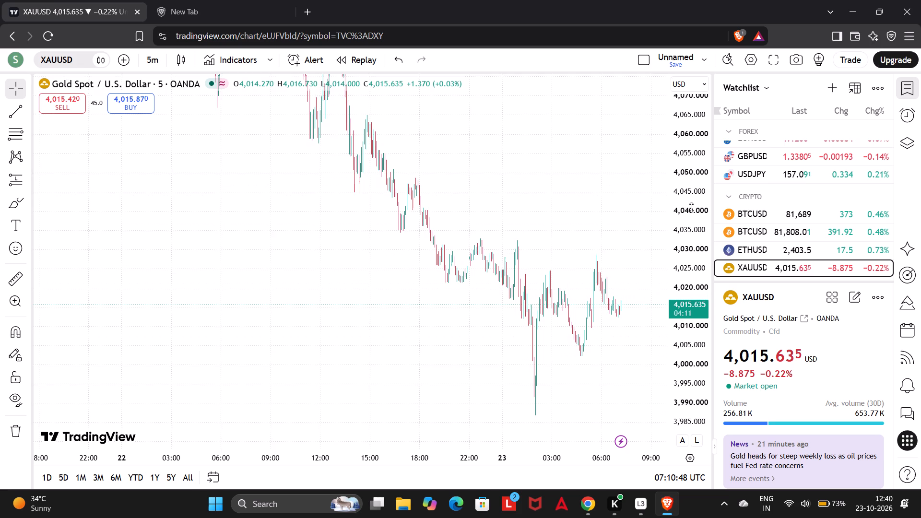
scroll(691, 207, up, 7)
scroll(575, 245, up, 13)
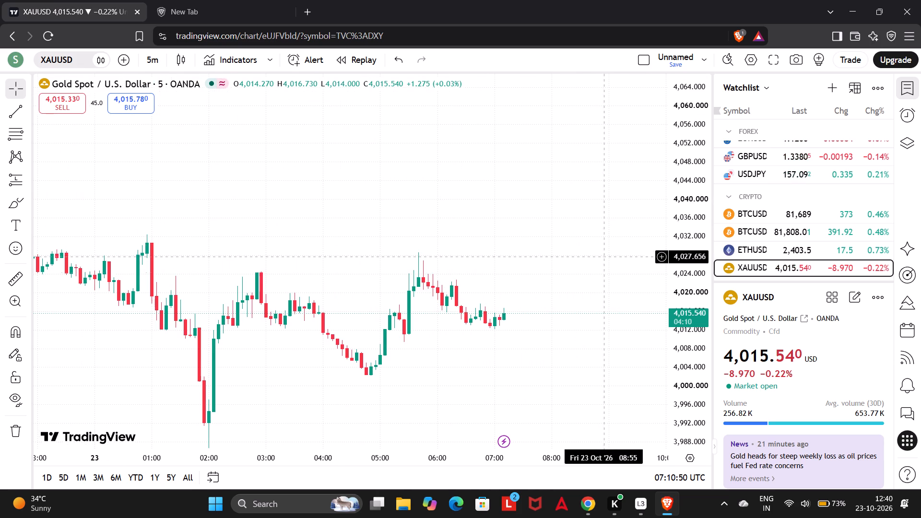
scroll(682, 287, up, 8)
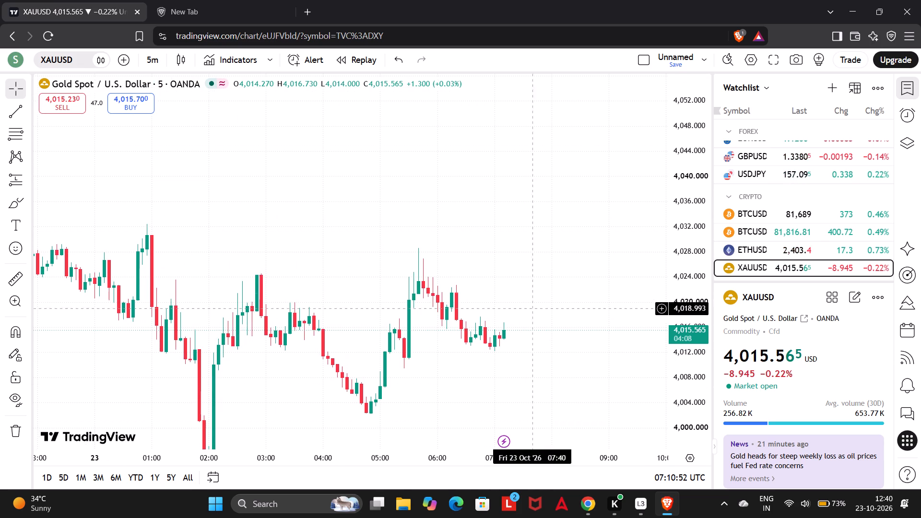
drag(525, 310, 632, 307)
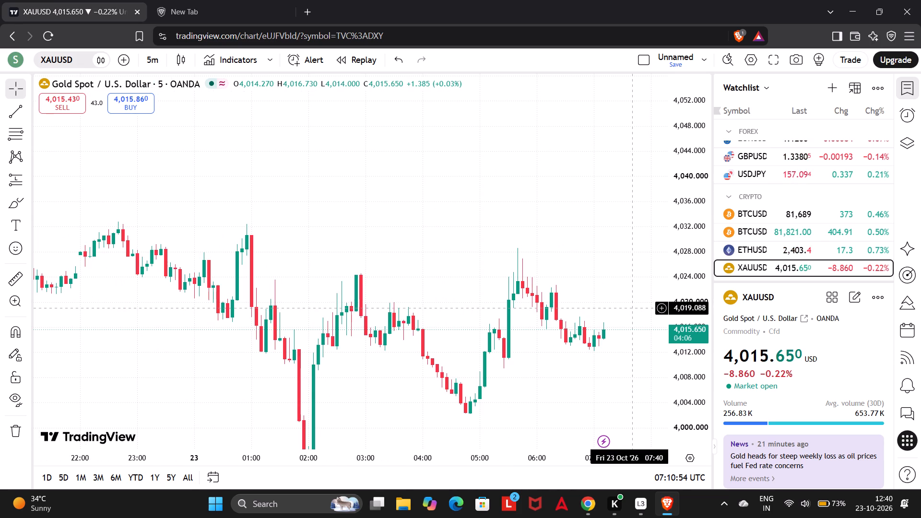
Bring the XAUUSD candles from the afternoon of 22 October onwards into view, including the sharp low around 02:00.
scroll(631, 308, down, 3)
scroll(547, 308, down, 4)
scroll(548, 306, up, 3)
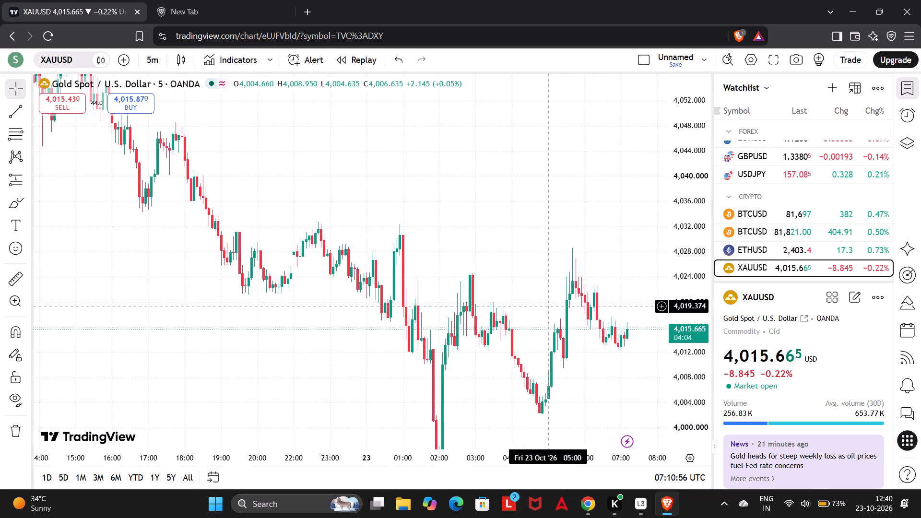
scroll(697, 278, down, 8)
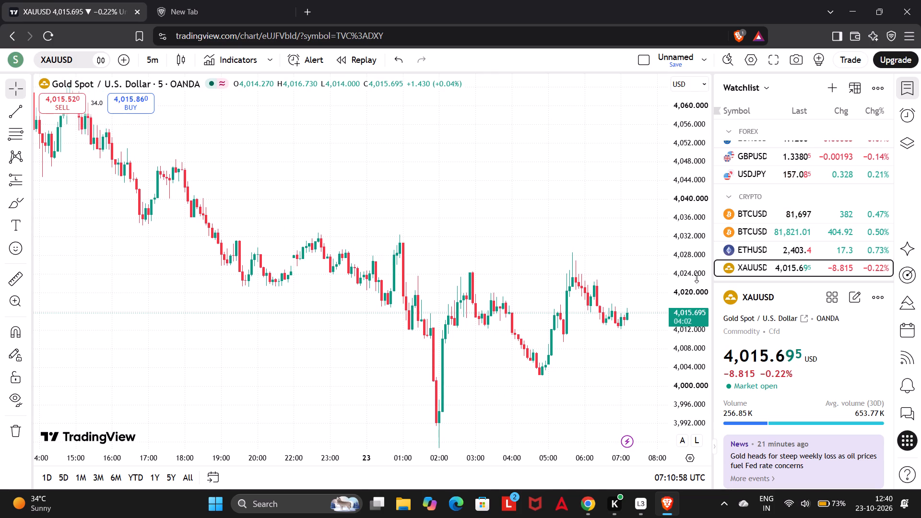
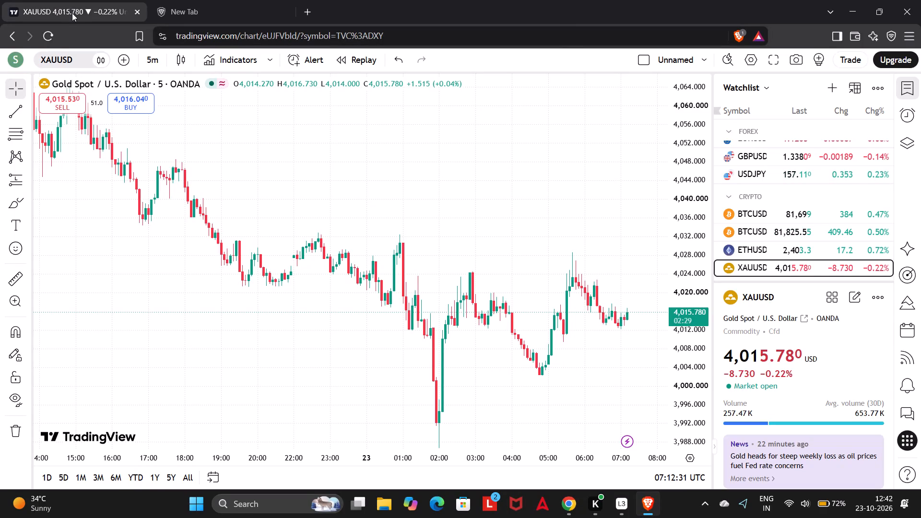
Browse the built-in technical indicators and the fundamentals category in the indicators library.
click(253, 59)
click(267, 57)
click(267, 57)
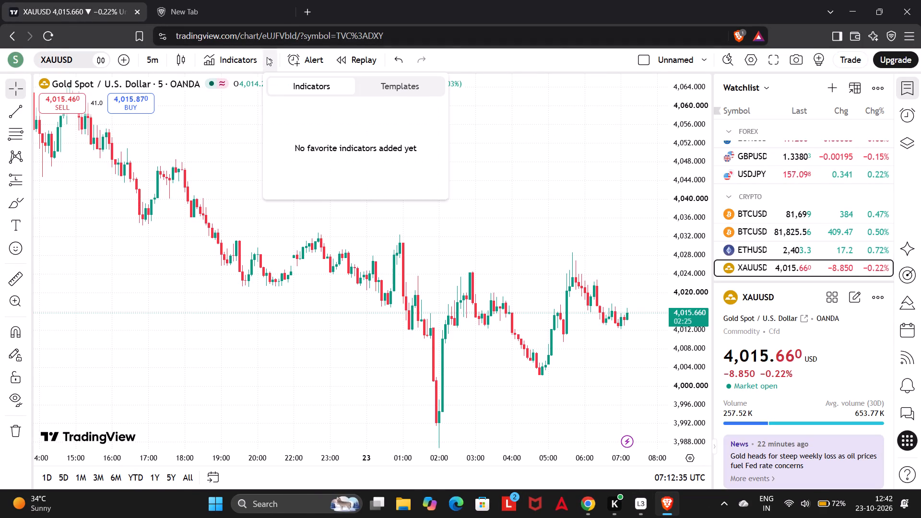
click(248, 68)
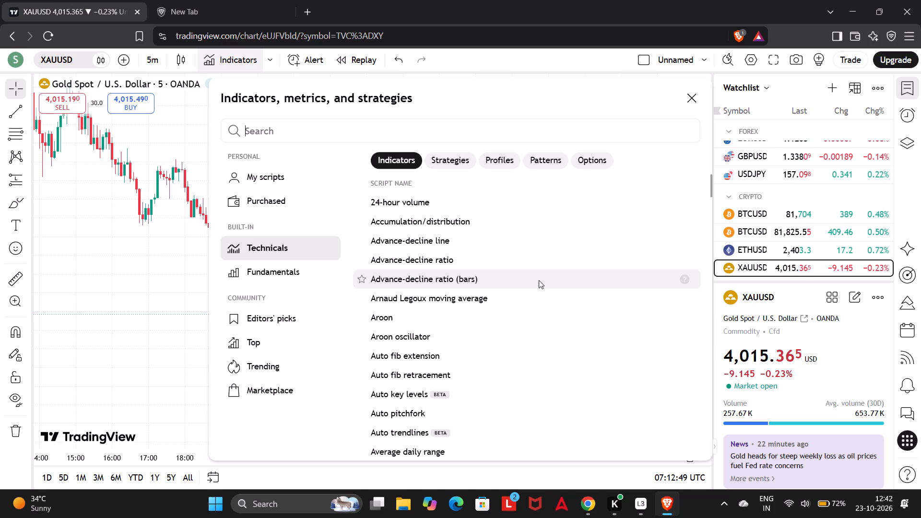
scroll(465, 309, down, 4)
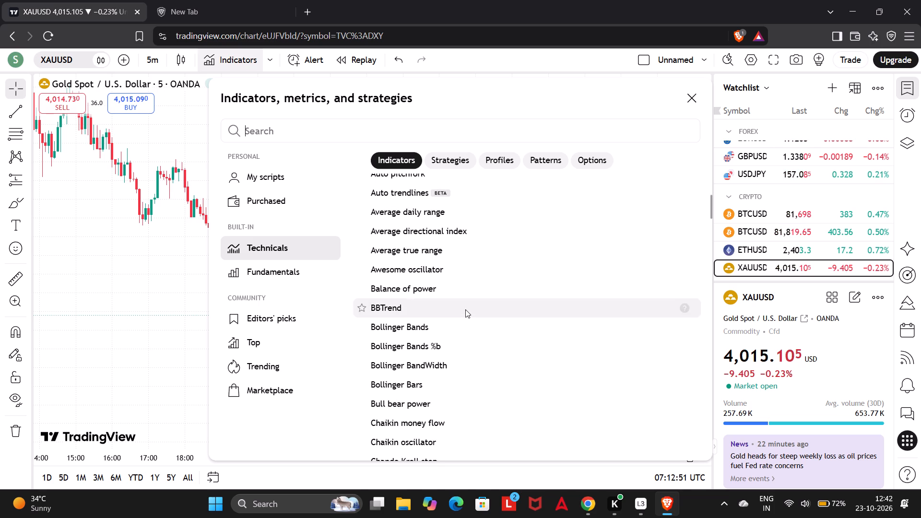
scroll(465, 309, down, 8)
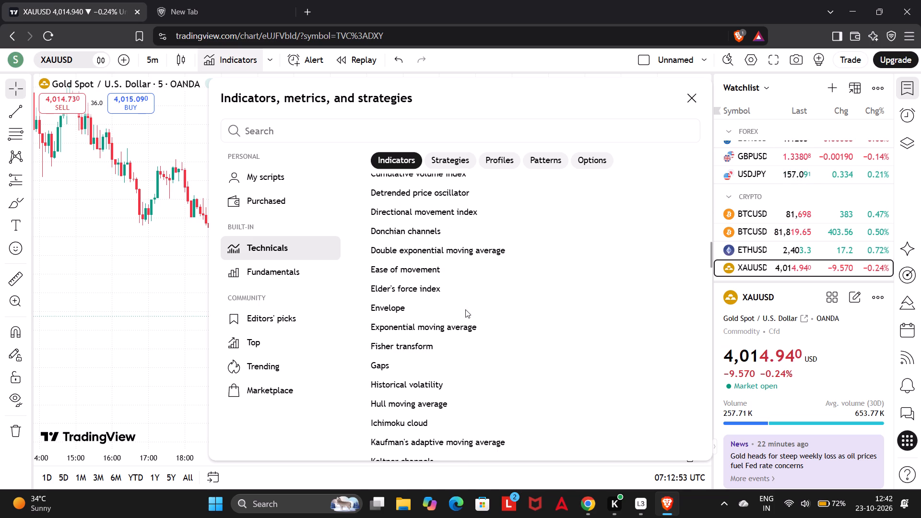
click(280, 282)
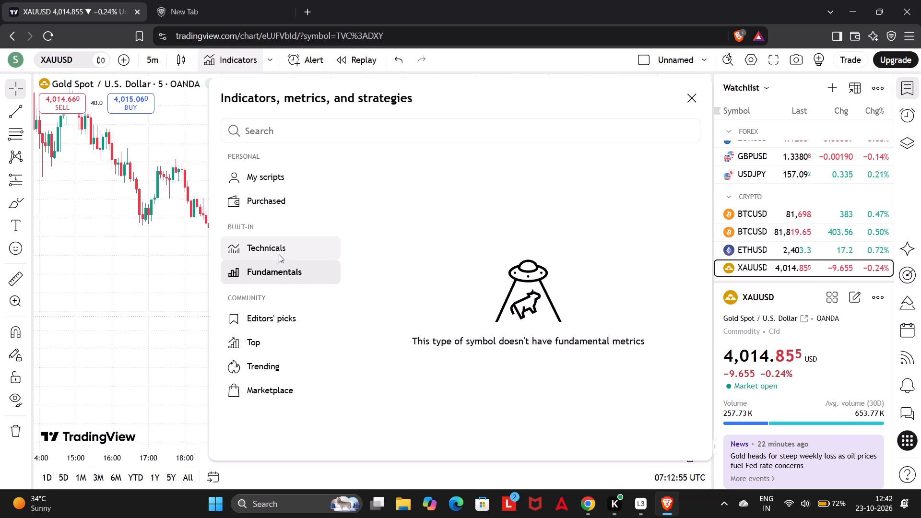
click(279, 254)
scroll(377, 303, down, 8)
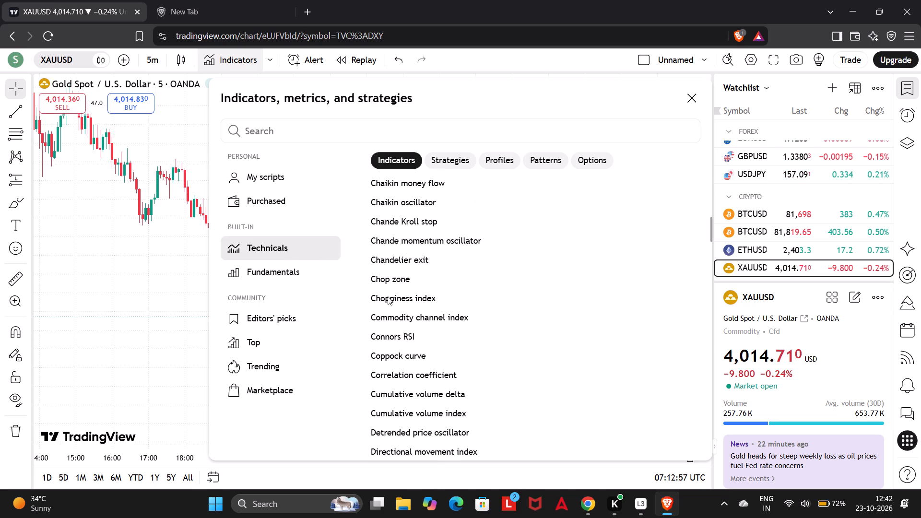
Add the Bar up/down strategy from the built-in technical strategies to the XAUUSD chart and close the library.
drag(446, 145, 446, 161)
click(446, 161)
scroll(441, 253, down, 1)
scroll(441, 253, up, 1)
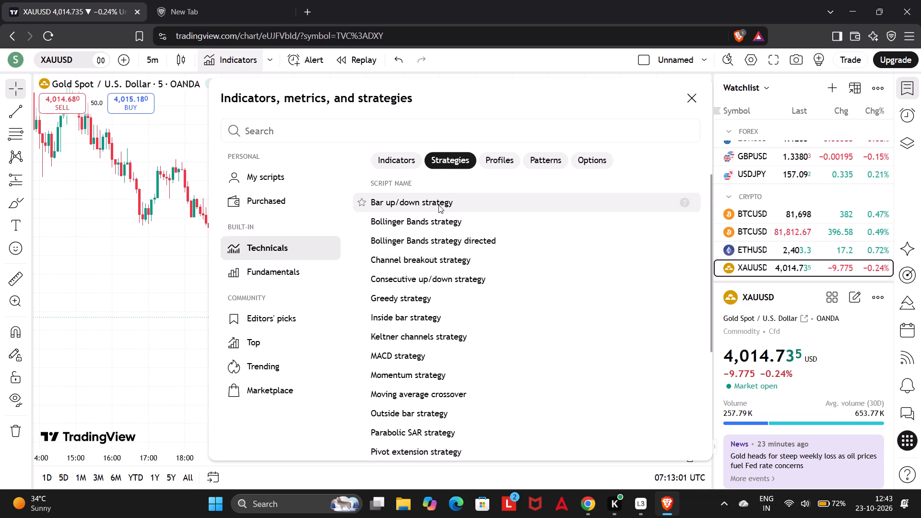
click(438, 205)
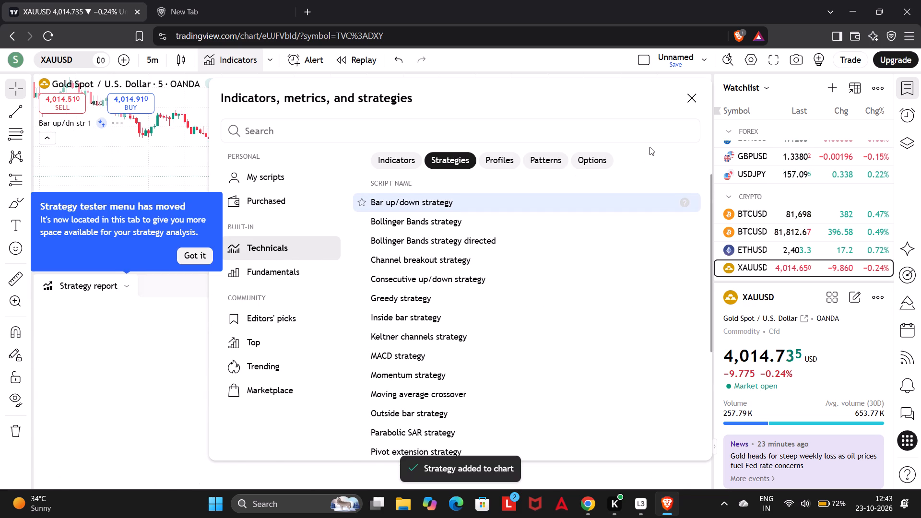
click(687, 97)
Examine the Bar up/down strategy's signals on the 23 October XAUUSD candles at a closer scale, up to the latest candles.
scroll(571, 188, up, 3)
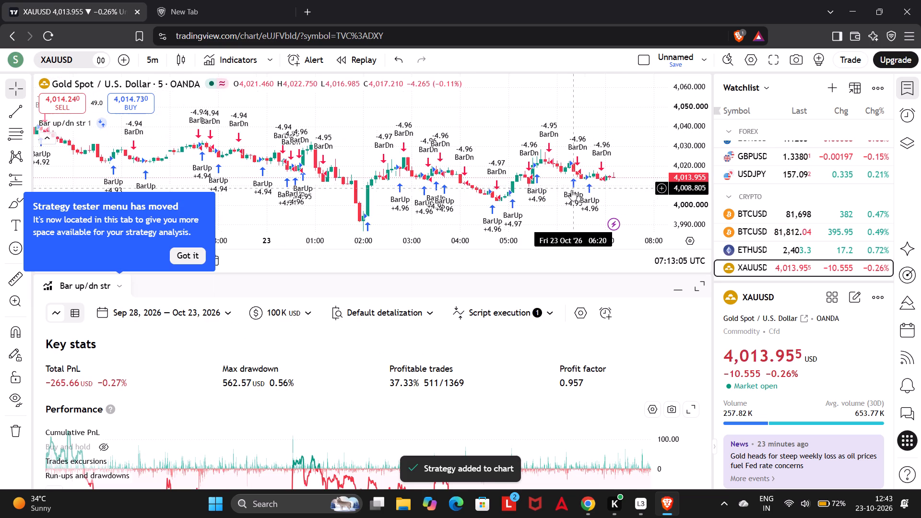
scroll(573, 195, up, 14)
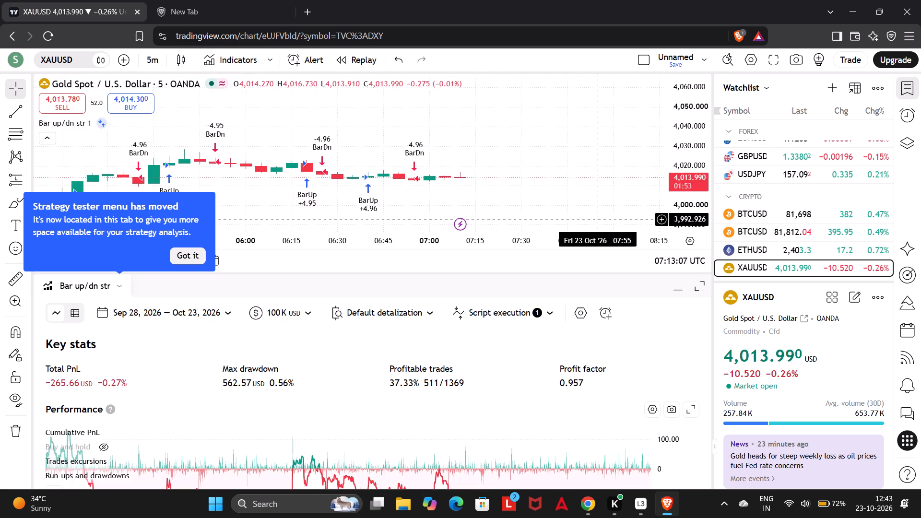
scroll(686, 212, up, 17)
scroll(482, 210, down, 4)
scroll(593, 183, down, 1)
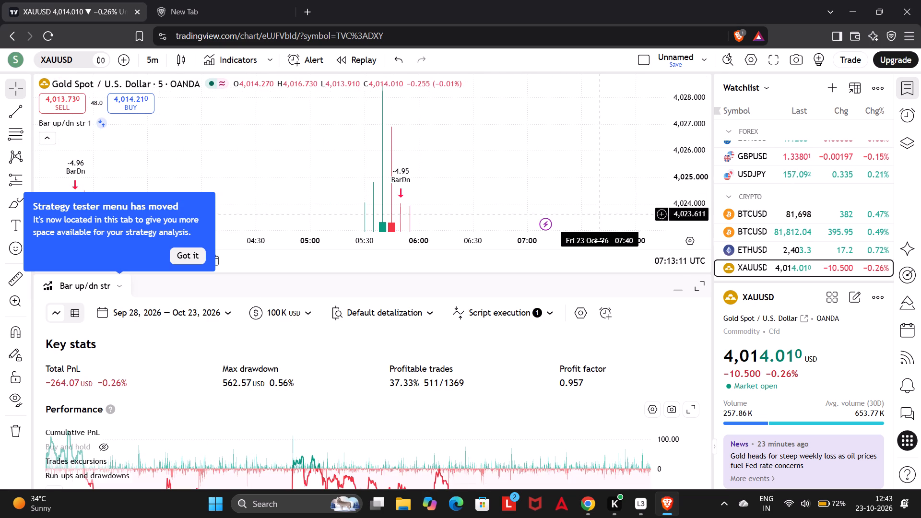
drag(597, 175, 503, 0)
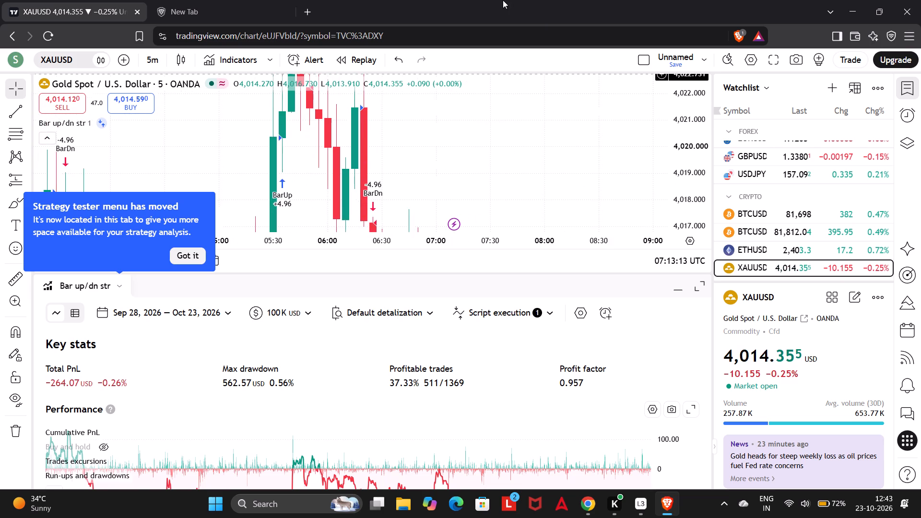
drag(503, 0, 499, 0)
drag(501, 142, 506, 0)
drag(506, 162, 511, 210)
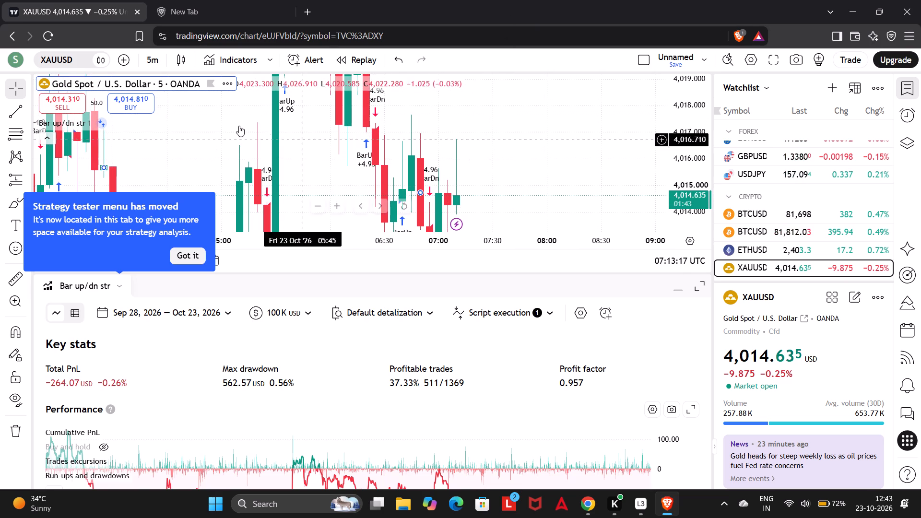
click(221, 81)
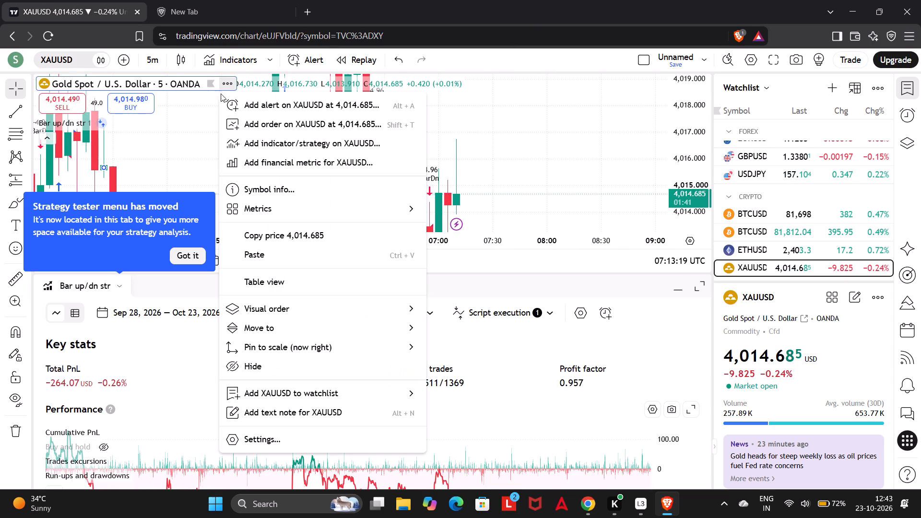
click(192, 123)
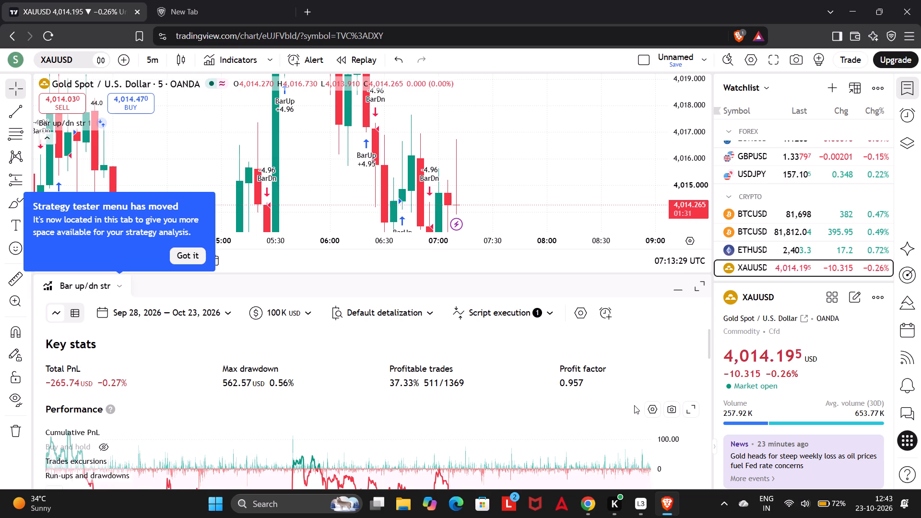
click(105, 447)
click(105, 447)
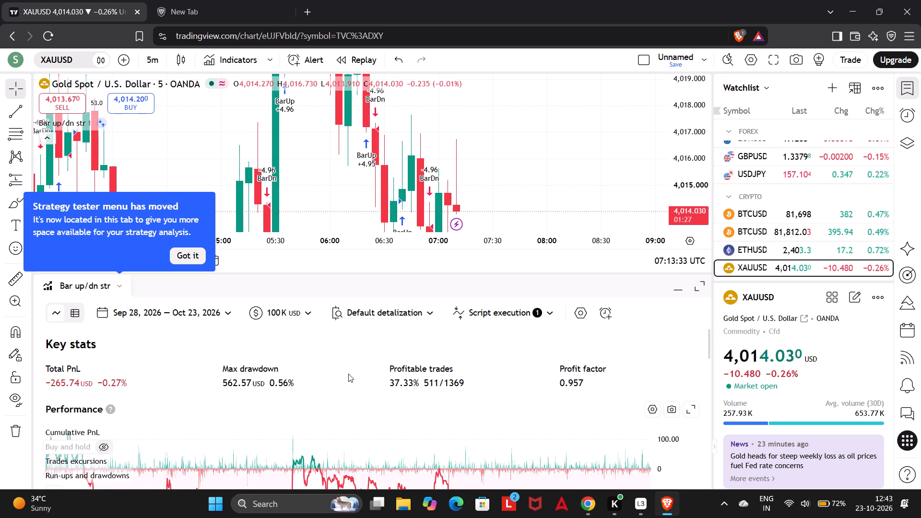
Collapse the strategy report and view the Bar up/down signals on the taller chart over a wider time range.
click(676, 295)
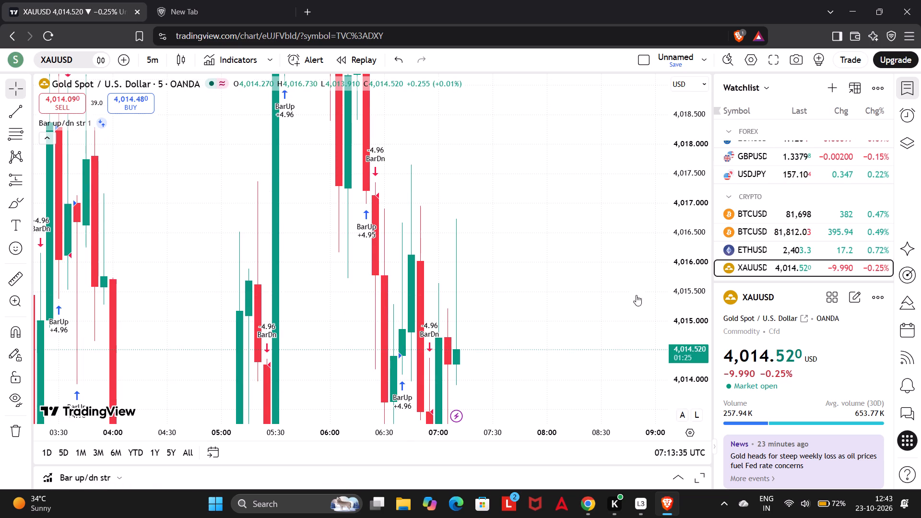
scroll(413, 175, down, 2)
scroll(468, 203, down, 2)
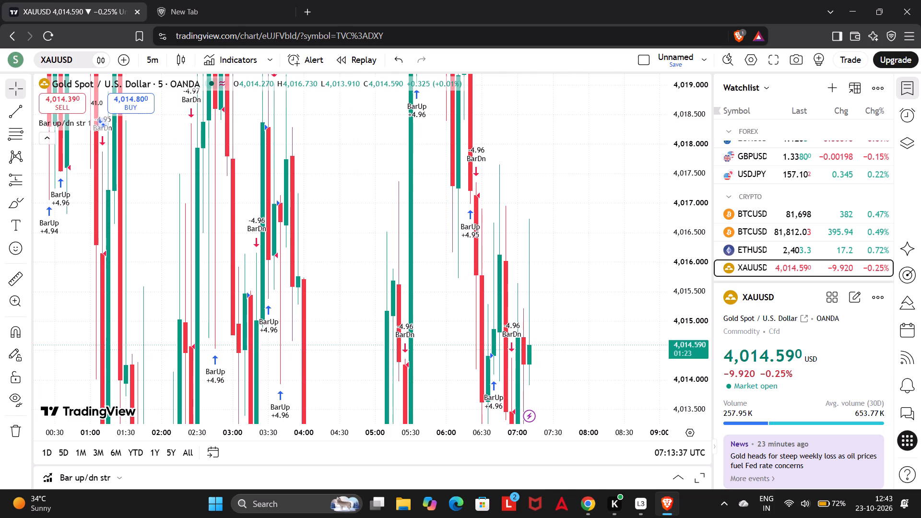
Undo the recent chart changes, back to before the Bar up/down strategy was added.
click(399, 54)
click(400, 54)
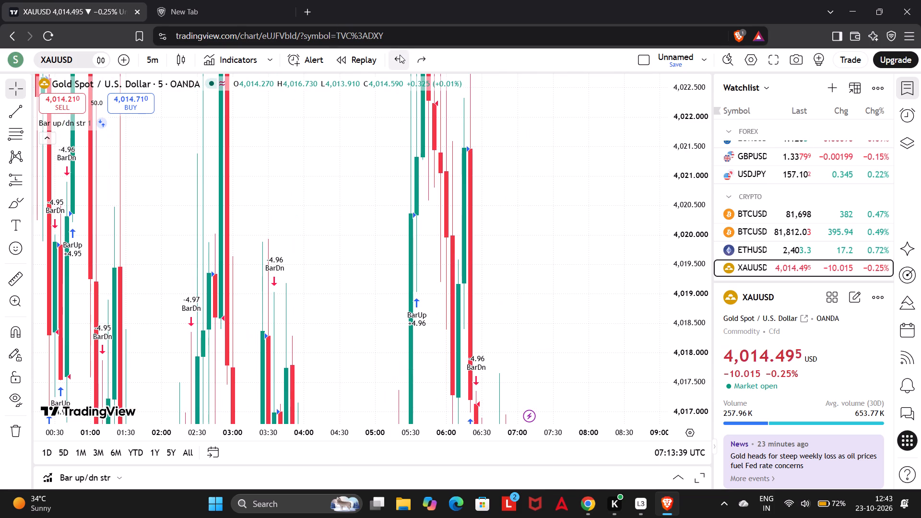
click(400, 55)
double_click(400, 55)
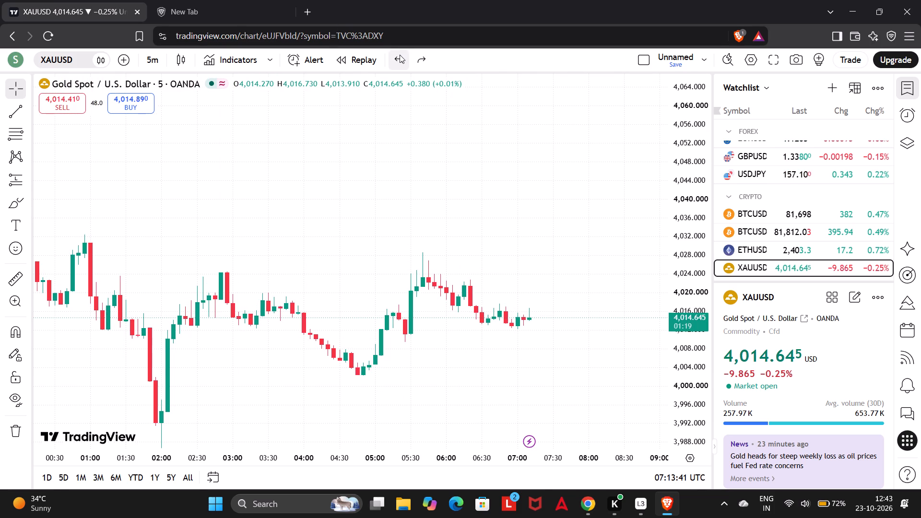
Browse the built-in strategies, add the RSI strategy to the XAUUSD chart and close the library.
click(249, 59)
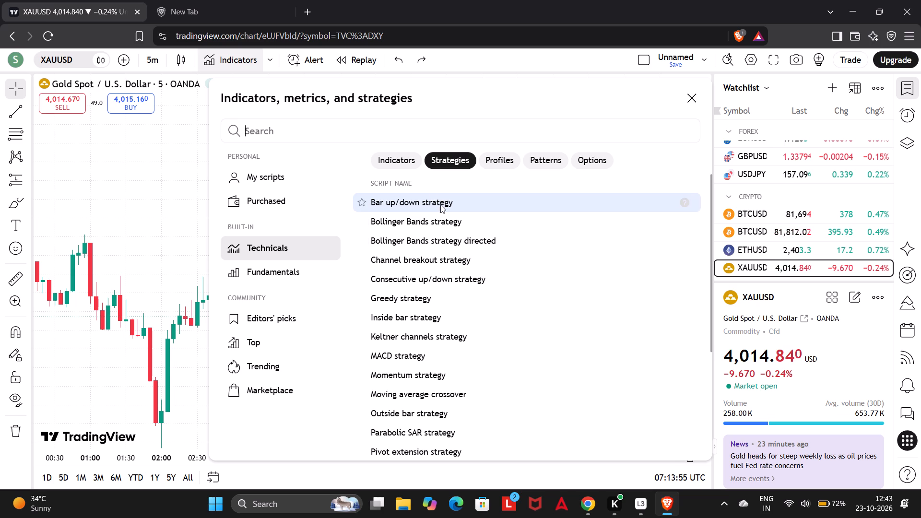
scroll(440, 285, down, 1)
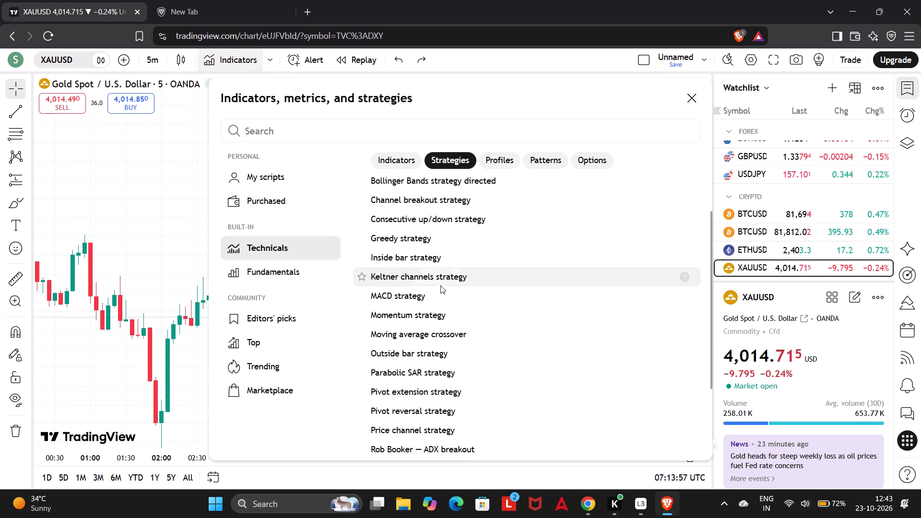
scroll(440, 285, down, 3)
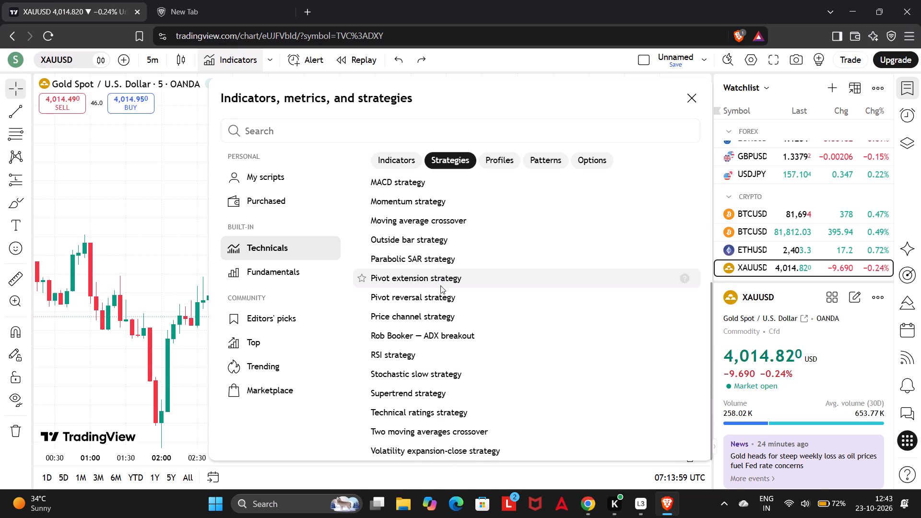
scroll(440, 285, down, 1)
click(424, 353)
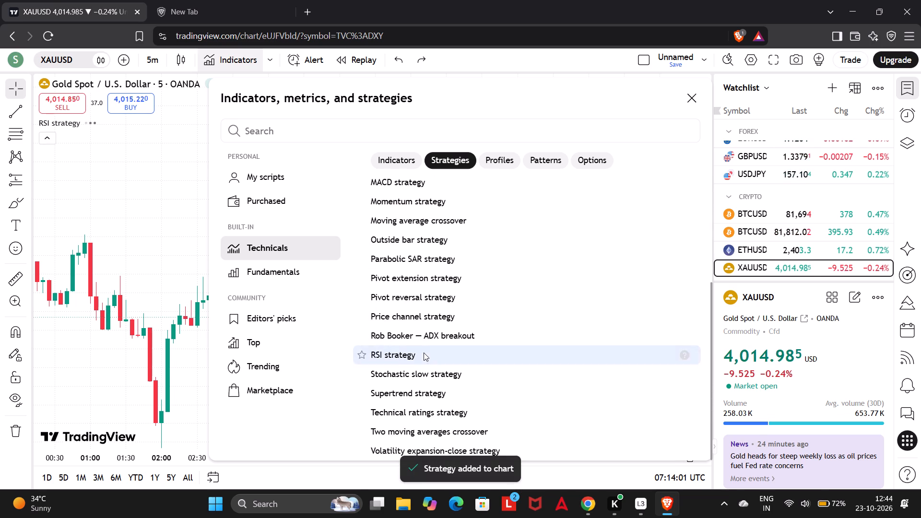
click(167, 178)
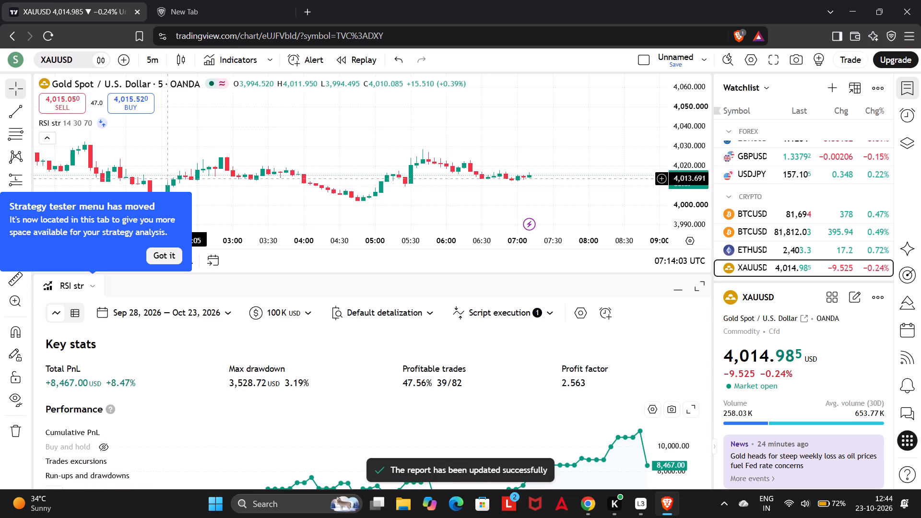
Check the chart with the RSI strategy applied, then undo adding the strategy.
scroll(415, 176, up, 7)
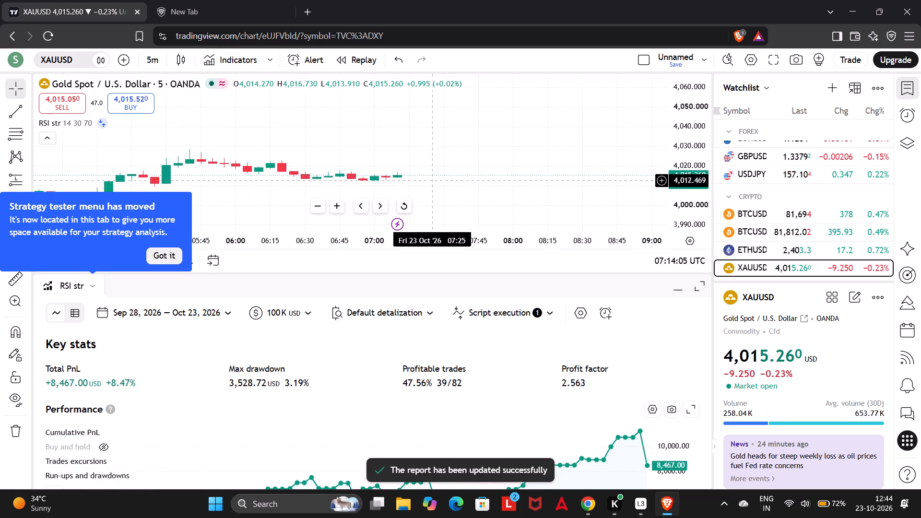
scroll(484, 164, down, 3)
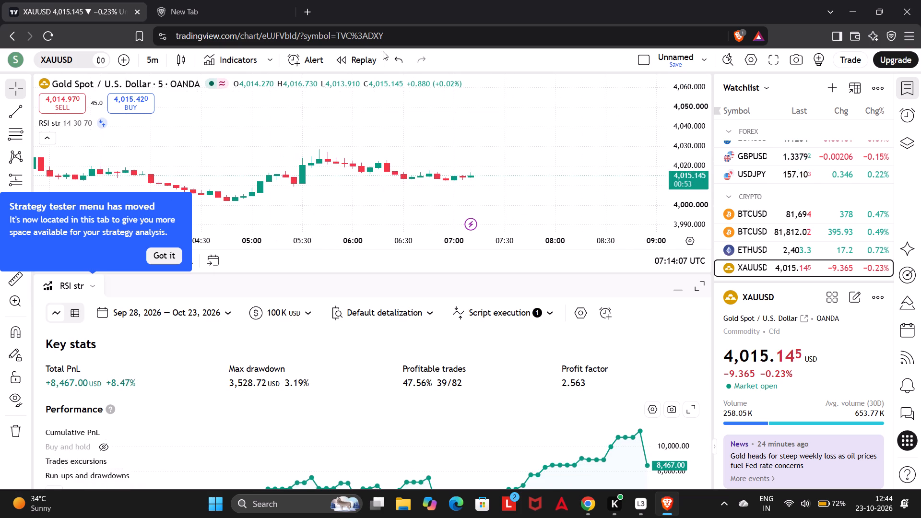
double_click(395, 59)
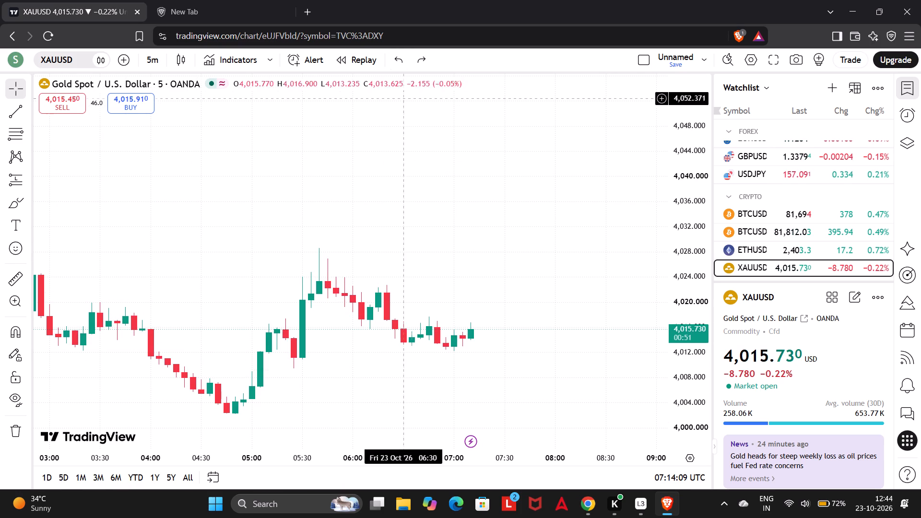
Examine the XAUUSD candles from the evening of 22 October through the latest 23 October candles at several time scales.
scroll(417, 319, down, 9)
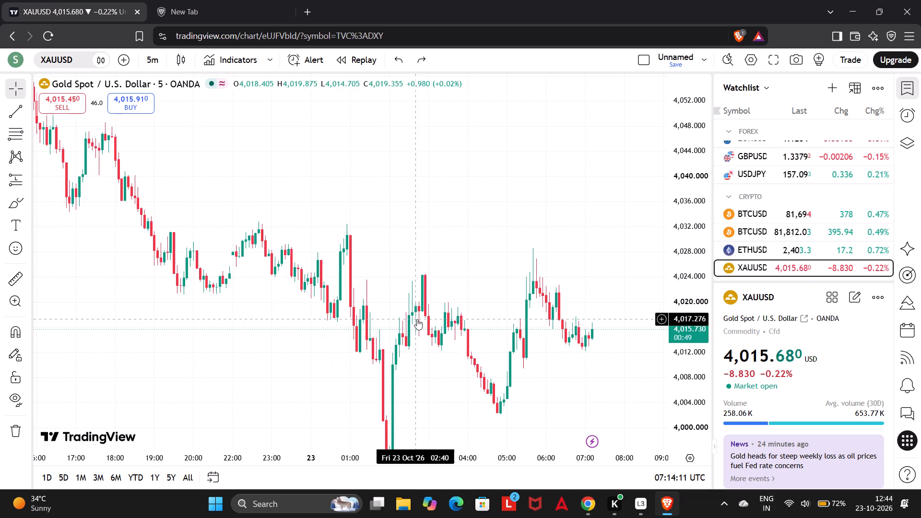
scroll(417, 319, up, 1)
scroll(417, 319, down, 2)
scroll(417, 319, up, 2)
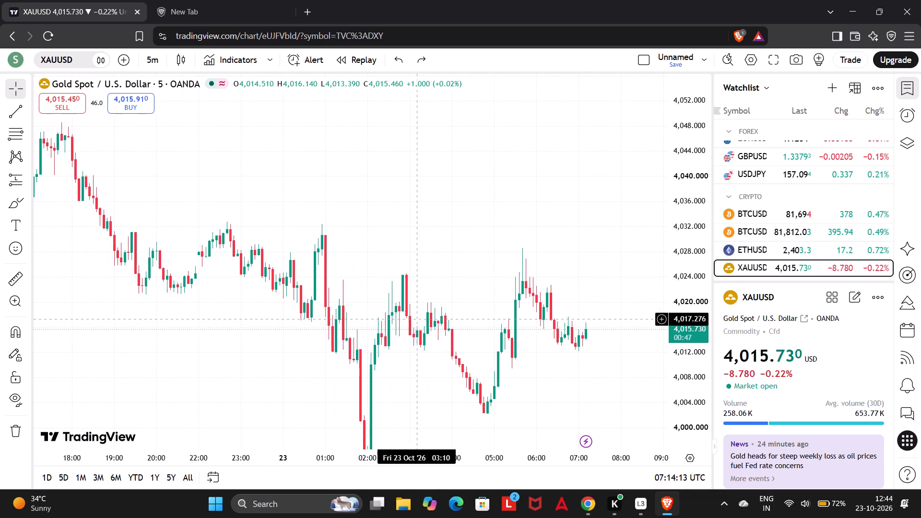
scroll(417, 319, up, 2)
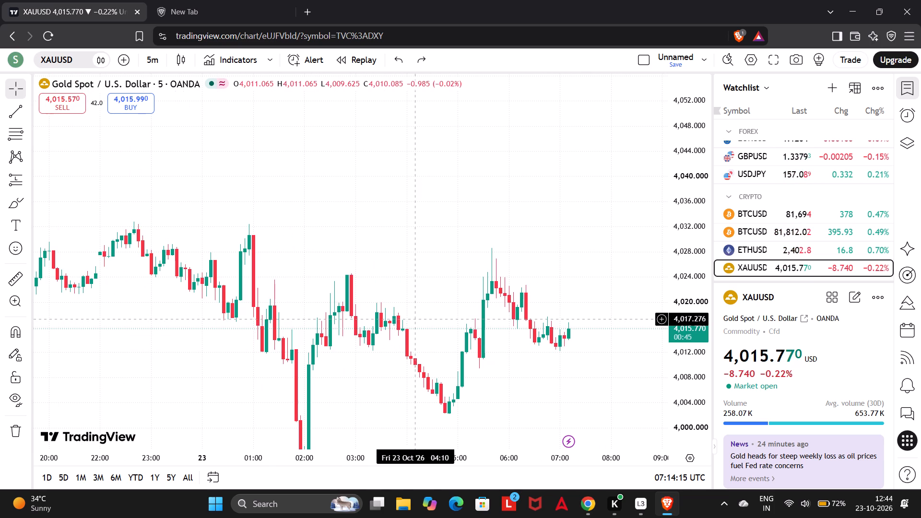
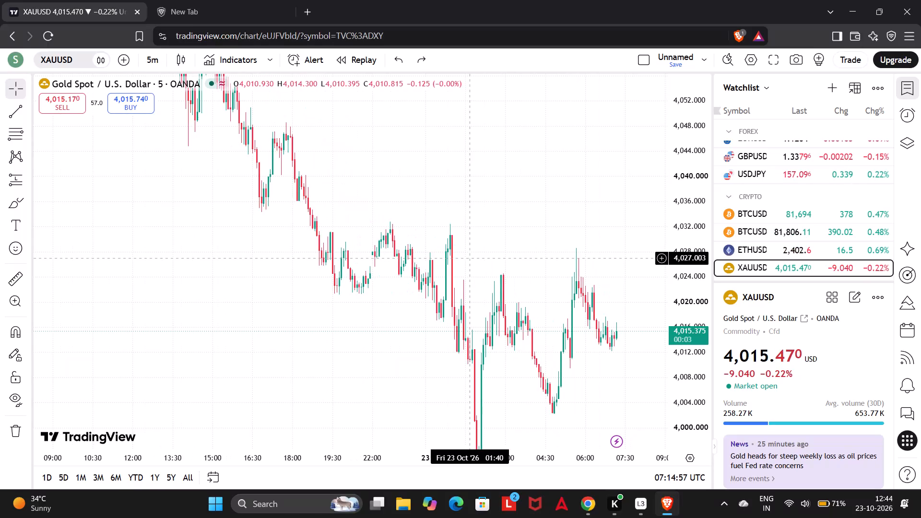
Change the XAUUSD chart style to hollow candles and view the recent price action at different time scales.
scroll(470, 258, up, 2)
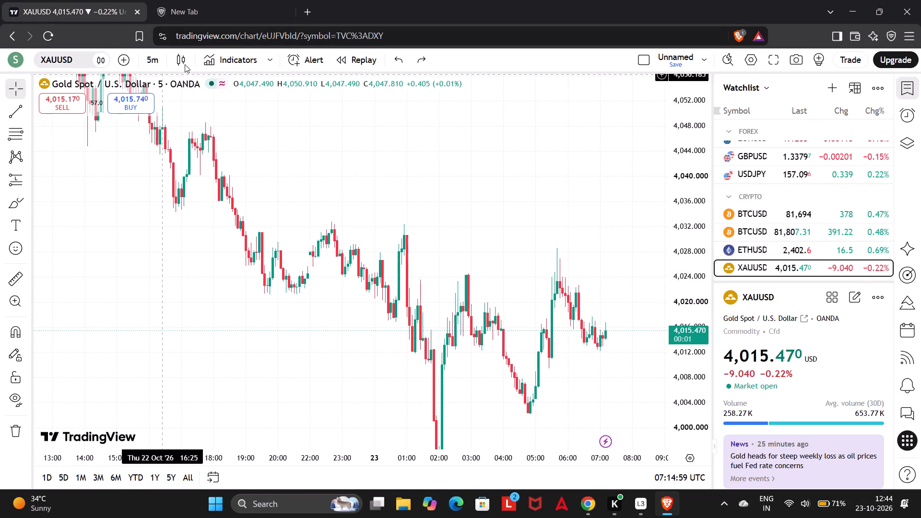
click(184, 60)
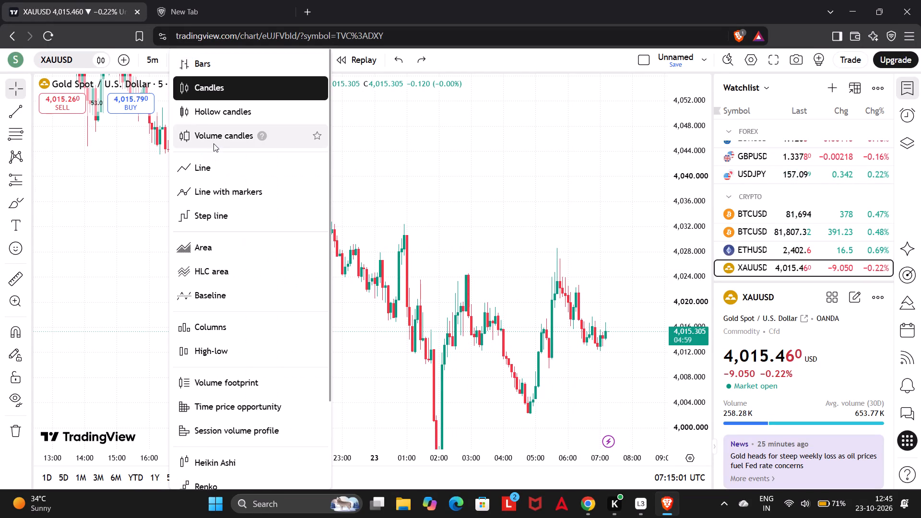
click(228, 114)
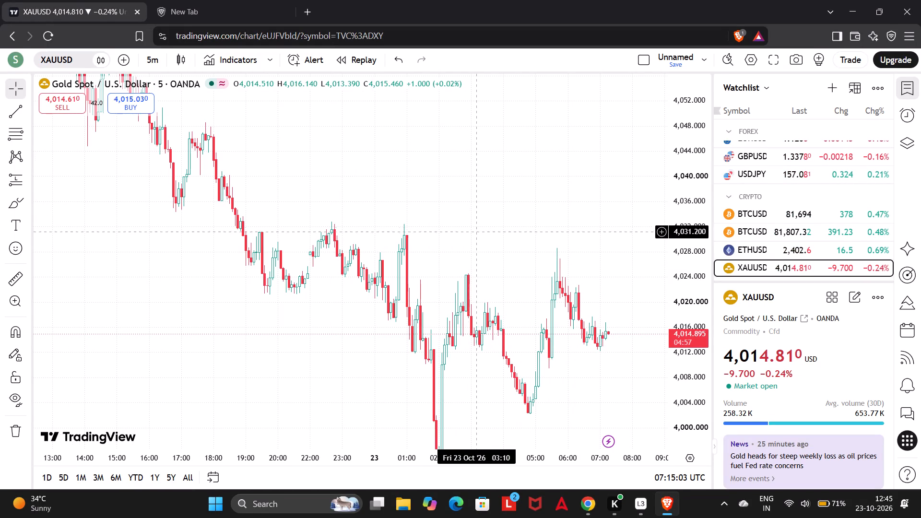
scroll(476, 232, down, 1)
scroll(476, 232, up, 4)
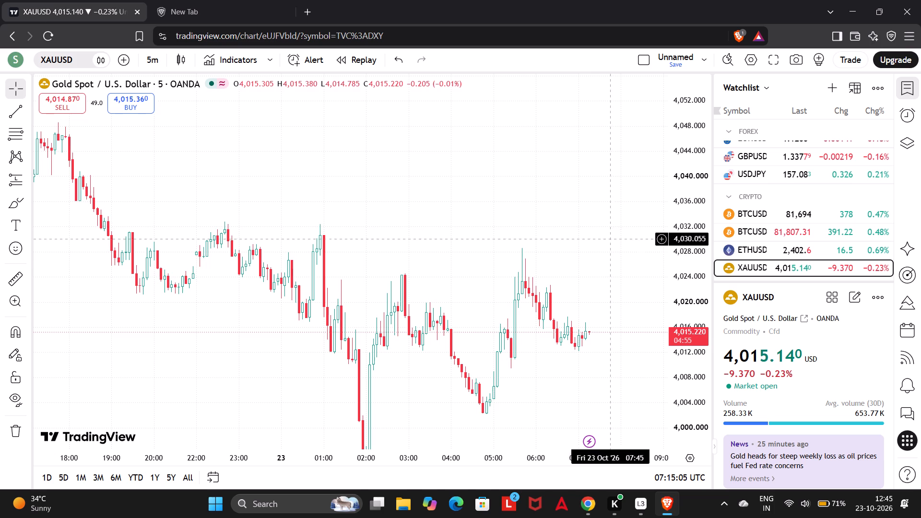
scroll(651, 278, down, 3)
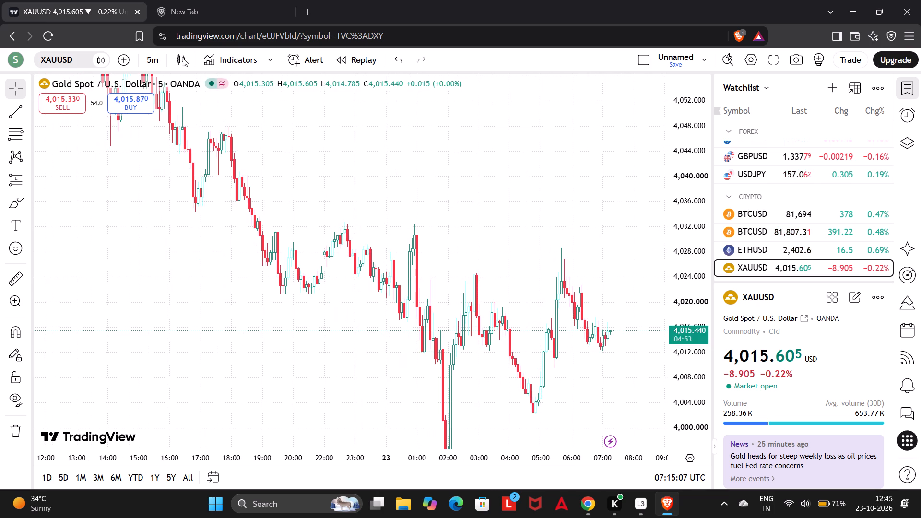
Open the Technicals analysis for XAUUSD and examine the summary gauge, oscillators and moving averages for the 1 day timeframe.
click(102, 64)
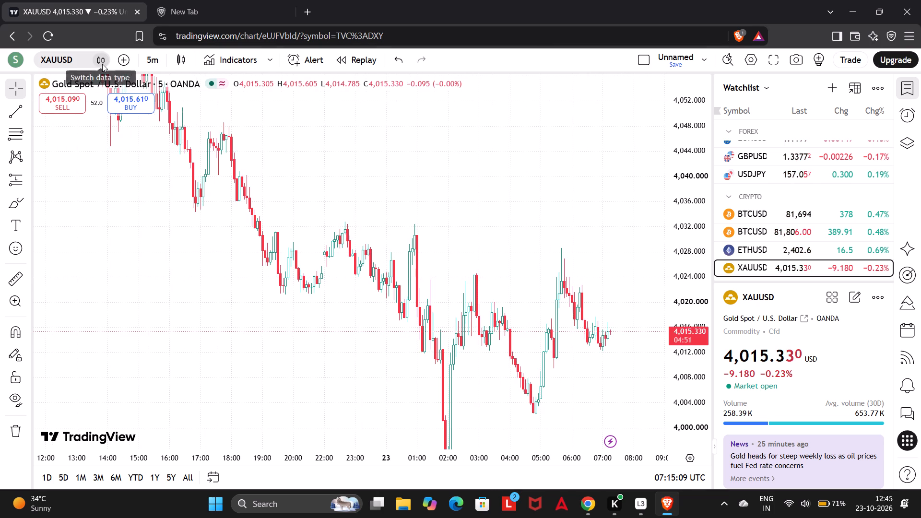
click(102, 121)
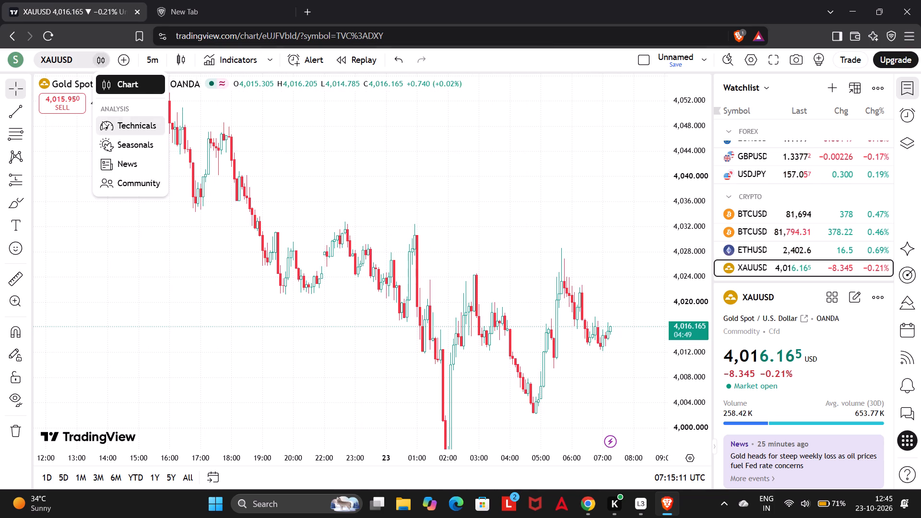
scroll(261, 210, down, 1)
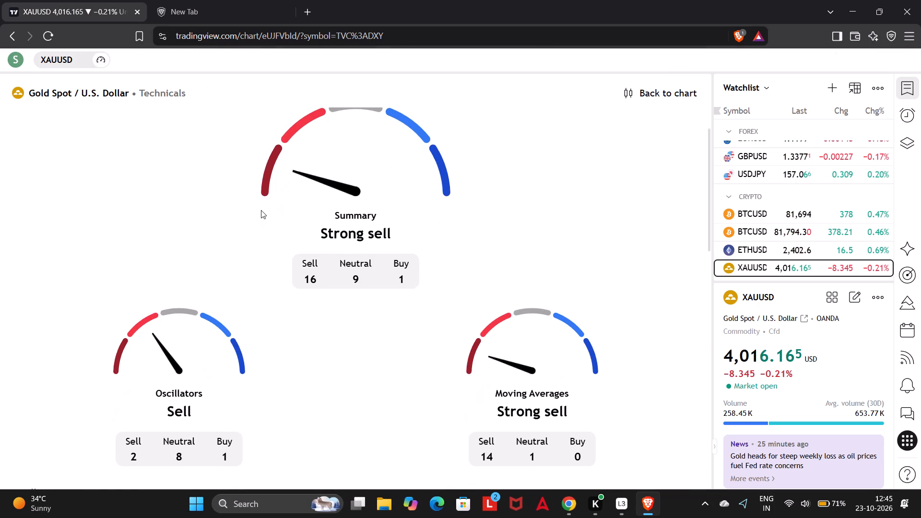
scroll(261, 210, down, 1)
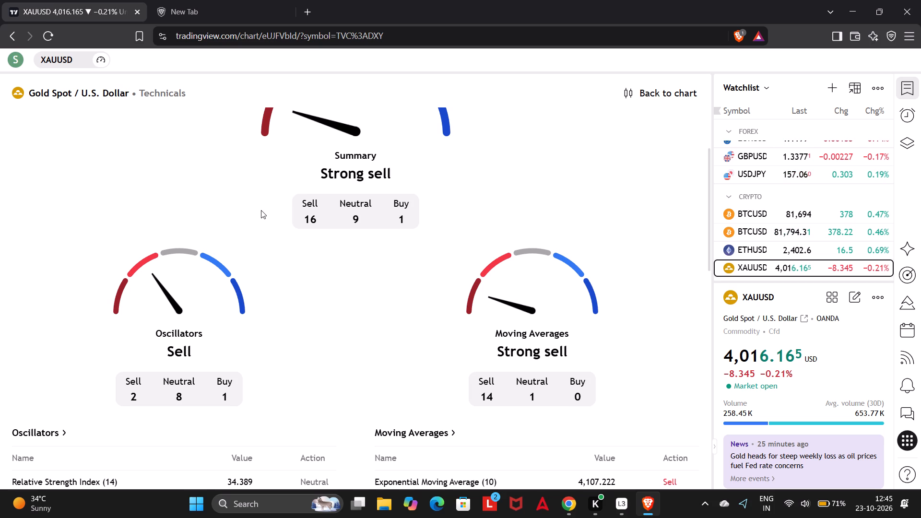
scroll(261, 210, down, 3)
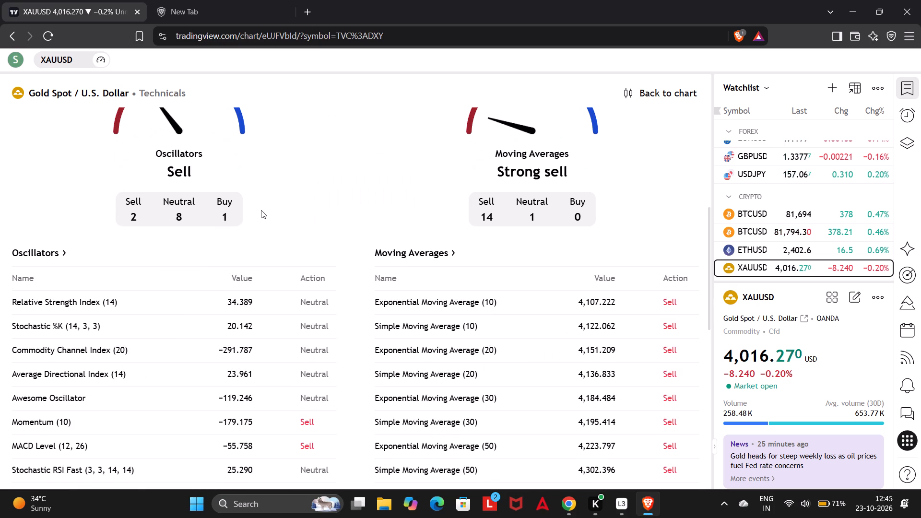
scroll(261, 210, down, 2)
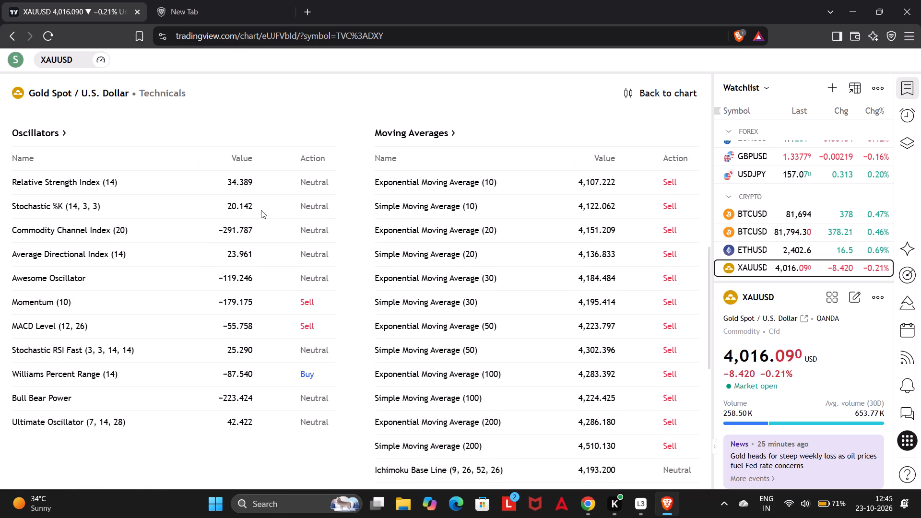
scroll(261, 210, up, 3)
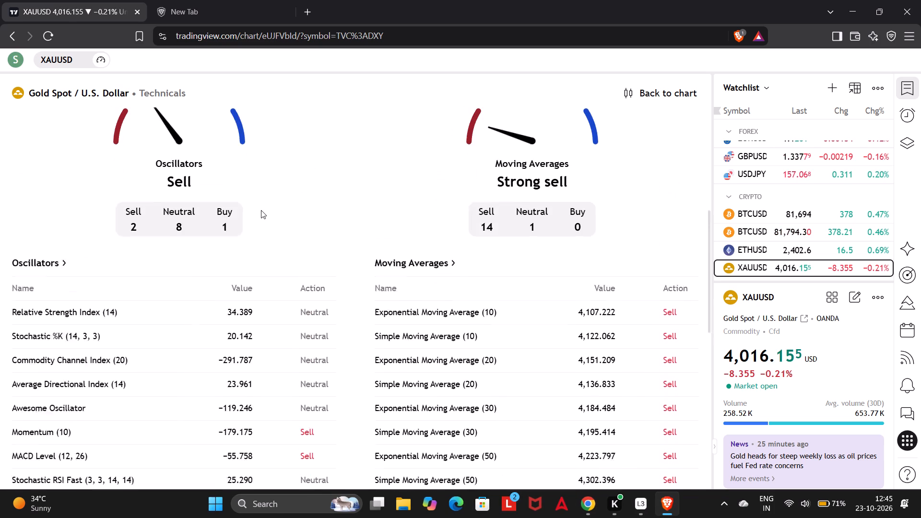
scroll(261, 210, up, 7)
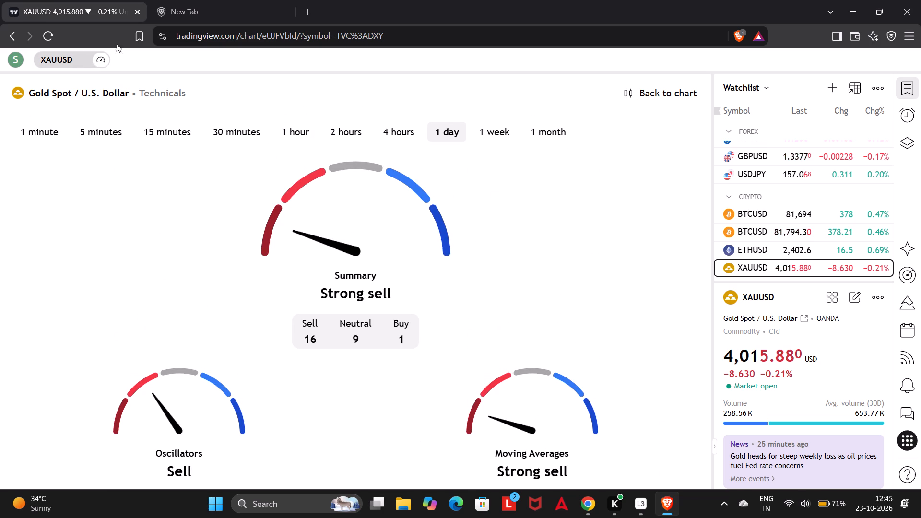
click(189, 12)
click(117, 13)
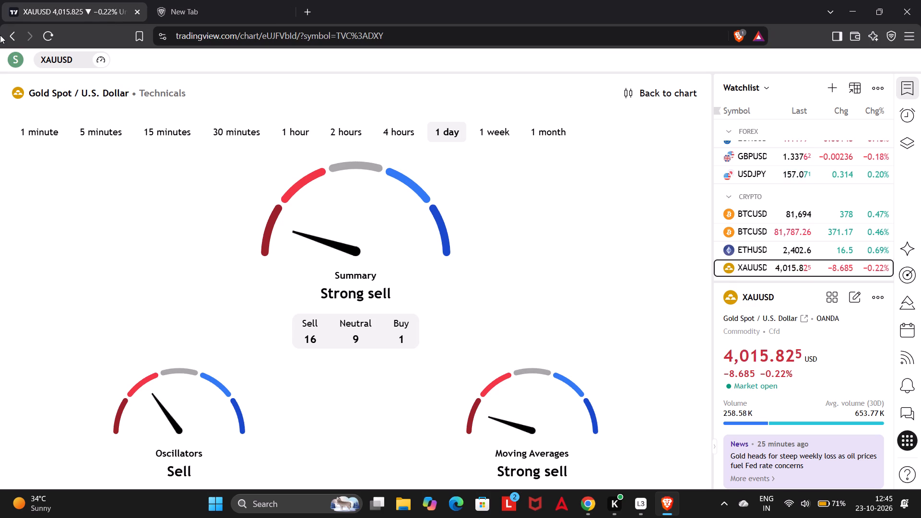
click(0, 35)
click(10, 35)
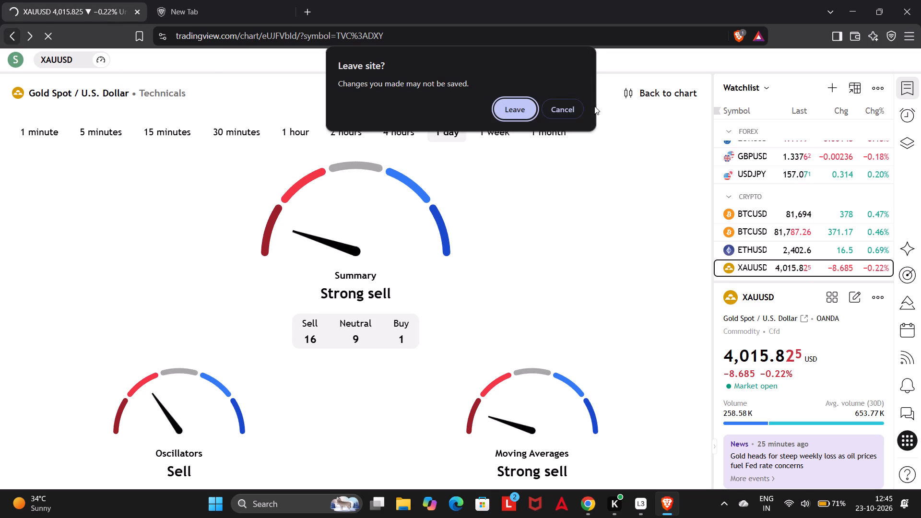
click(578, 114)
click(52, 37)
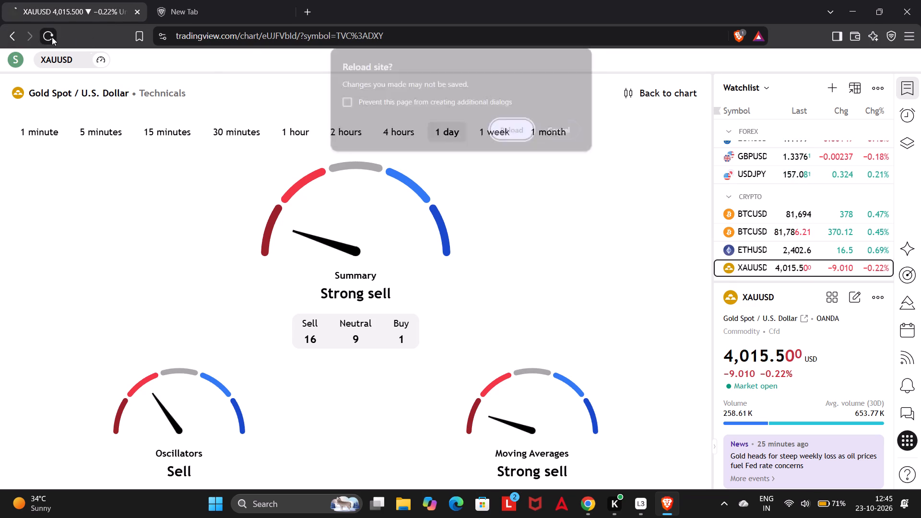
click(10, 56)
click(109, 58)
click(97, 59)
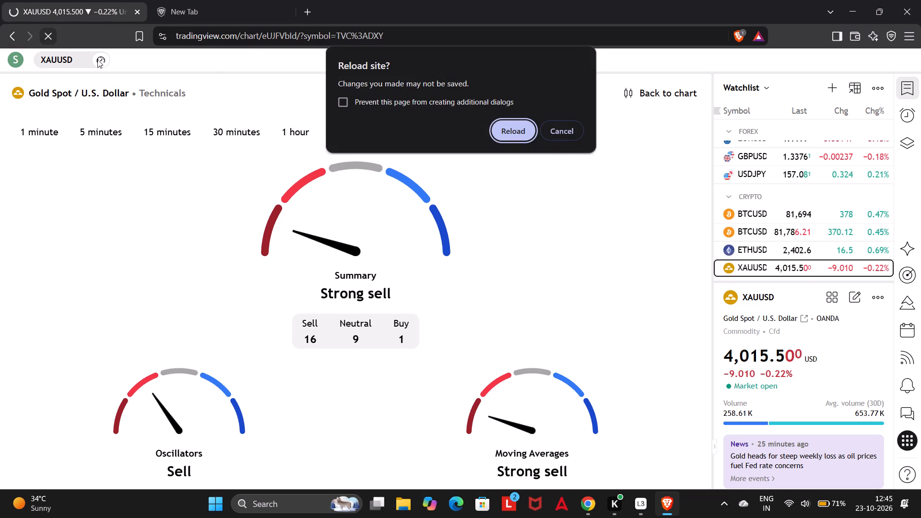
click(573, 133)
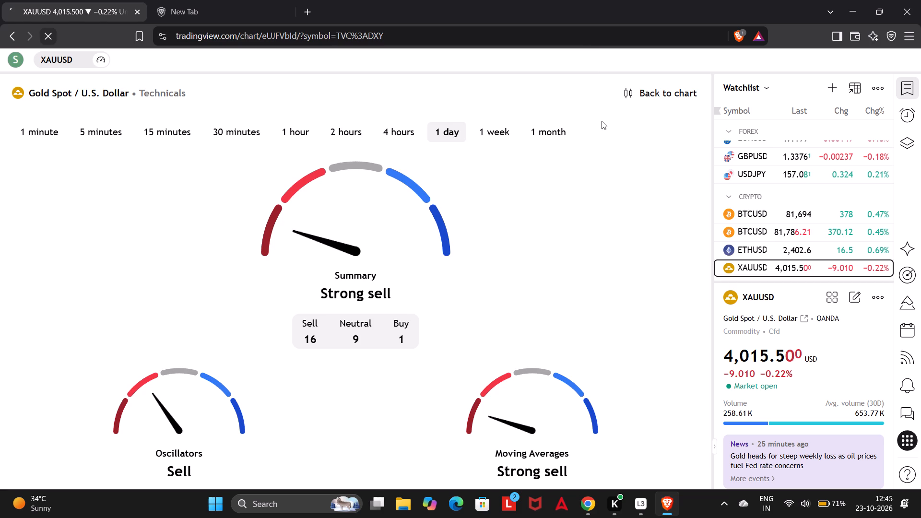
Return from the Technicals analysis to the XAUUSD price chart.
click(640, 94)
scroll(602, 217, down, 1)
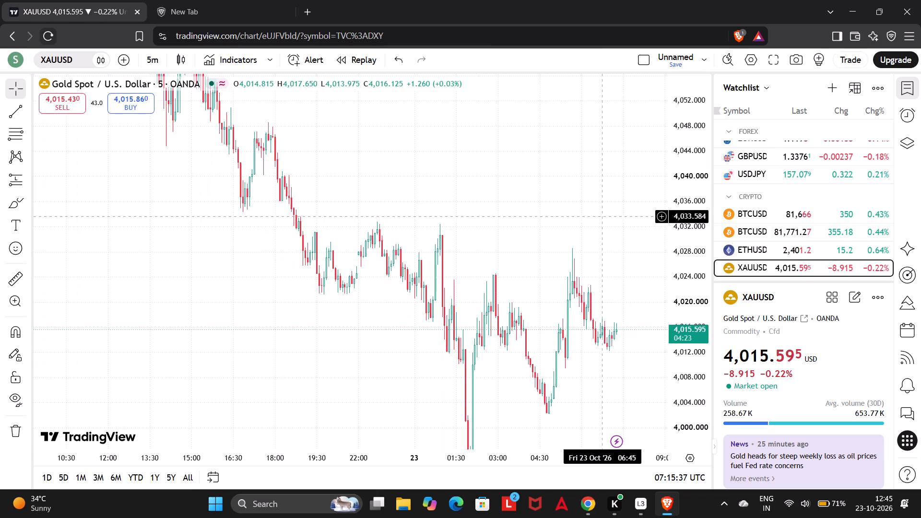
Switch to the empty new browser tab.
click(222, 9)
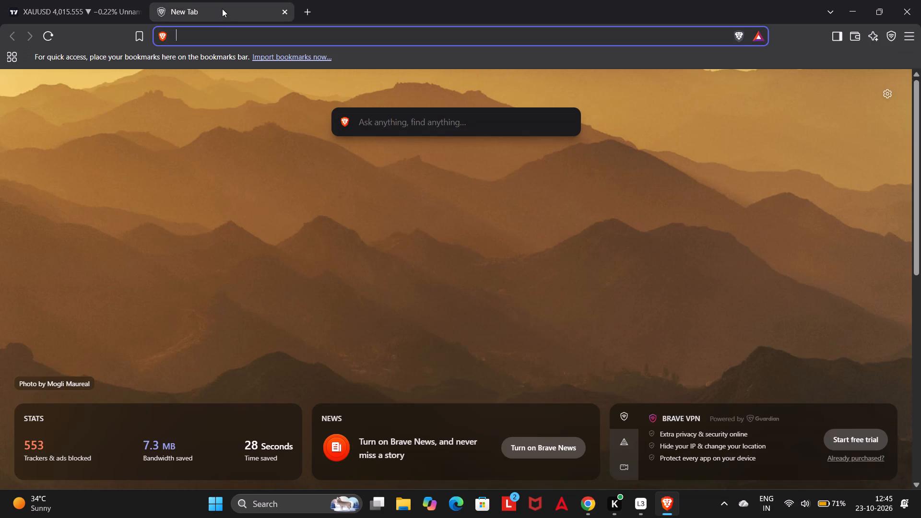
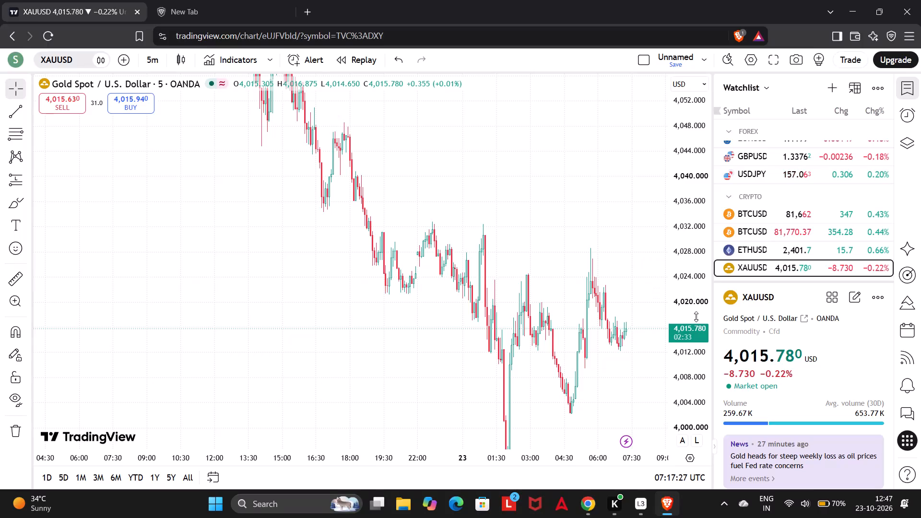
Examine the recent XAUUSD price action in hollow candles at several time and price scales.
scroll(696, 317, up, 4)
scroll(696, 317, down, 5)
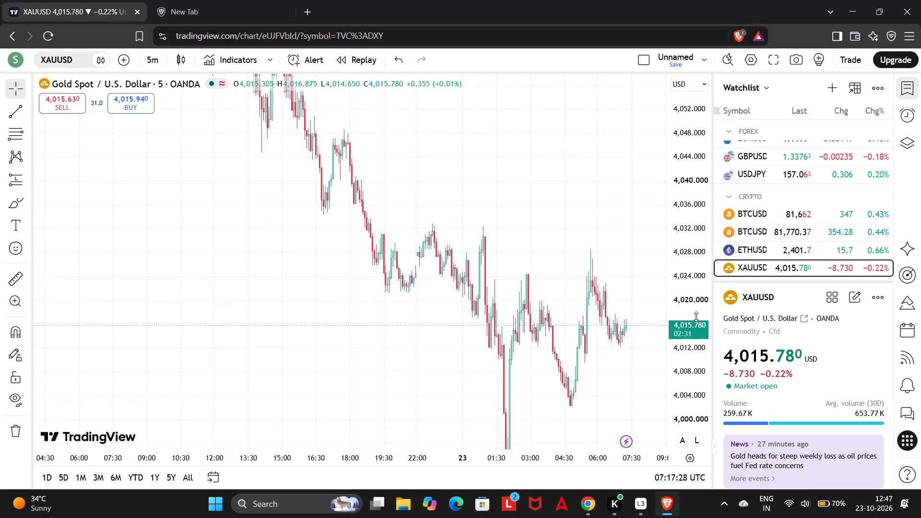
scroll(696, 317, down, 18)
scroll(525, 306, up, 5)
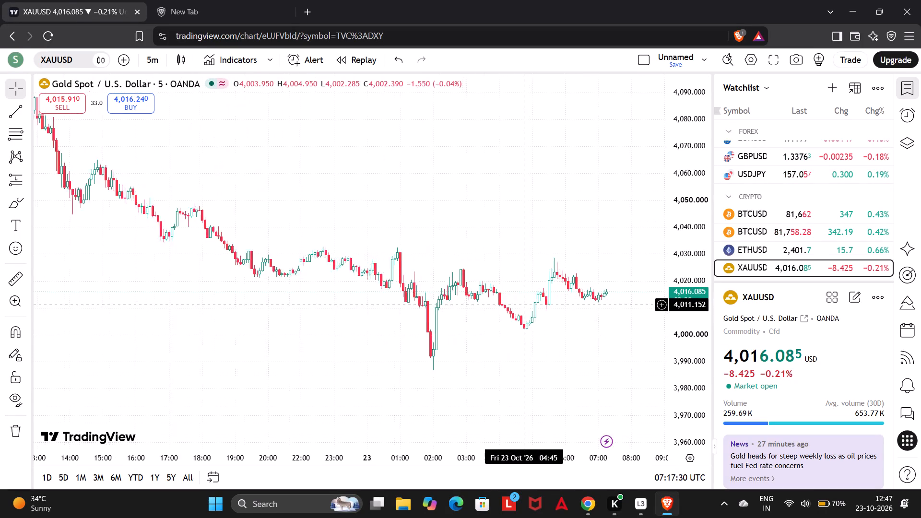
scroll(525, 305, up, 8)
scroll(709, 265, up, 16)
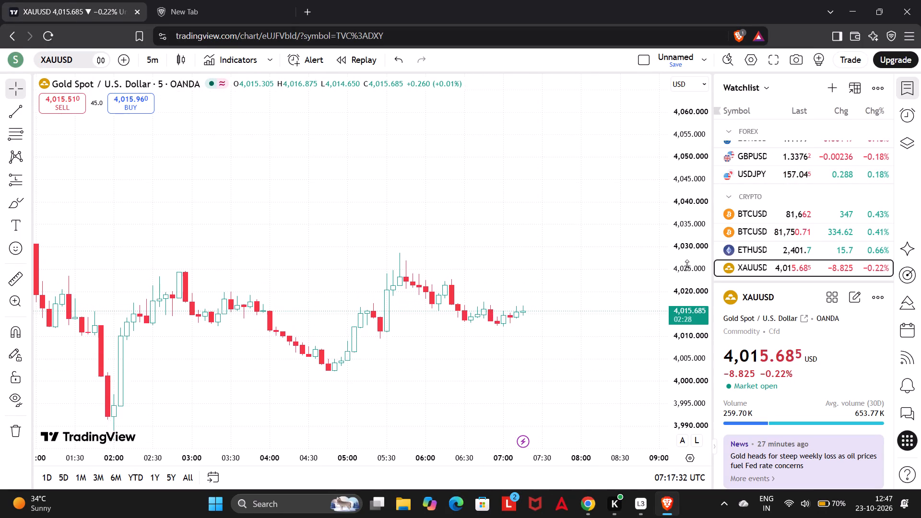
scroll(687, 265, up, 16)
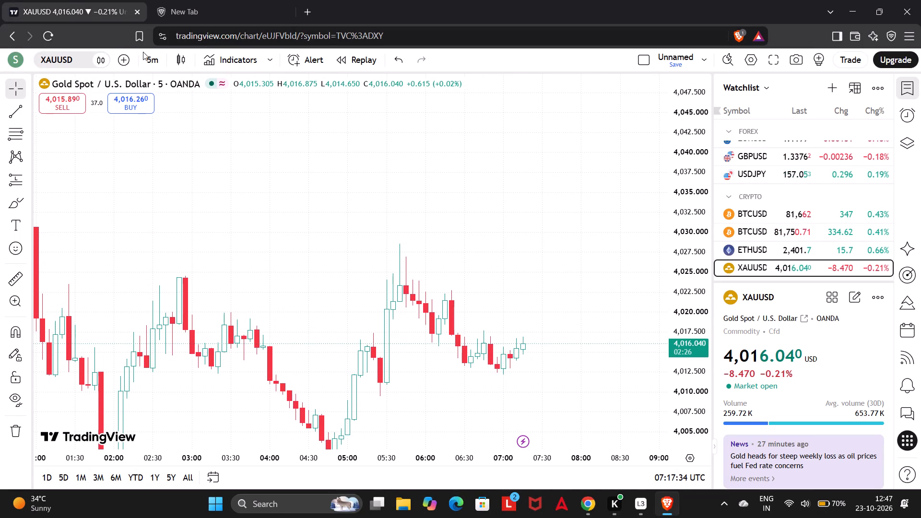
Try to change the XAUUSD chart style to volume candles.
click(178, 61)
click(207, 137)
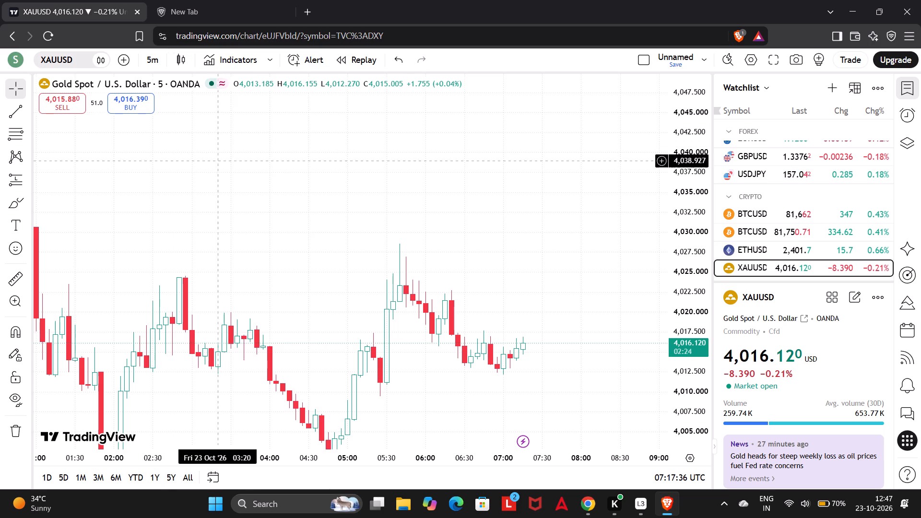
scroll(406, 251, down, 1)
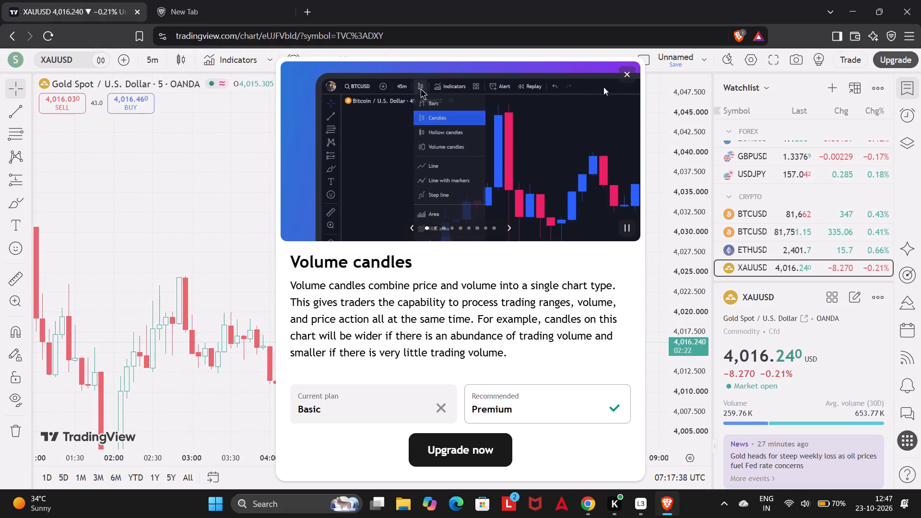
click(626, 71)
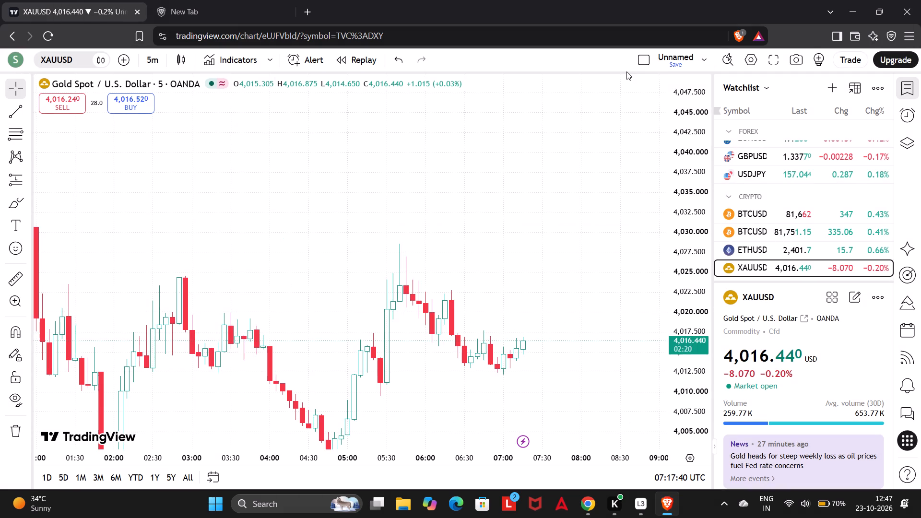
Change the XAUUSD chart style to regular candles.
click(174, 59)
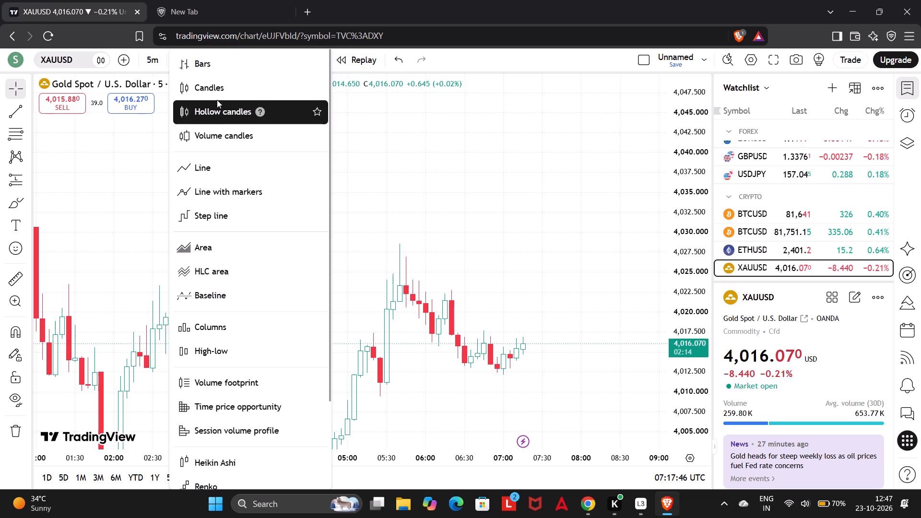
click(213, 80)
Examine the XAUUSD 5-minute candles over wider and narrower time spans and price ranges.
scroll(436, 257, down, 2)
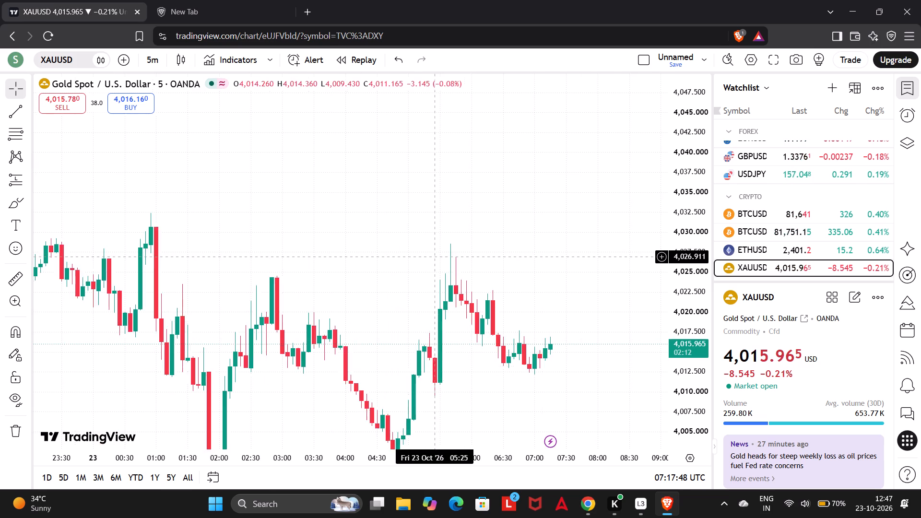
scroll(436, 257, down, 2)
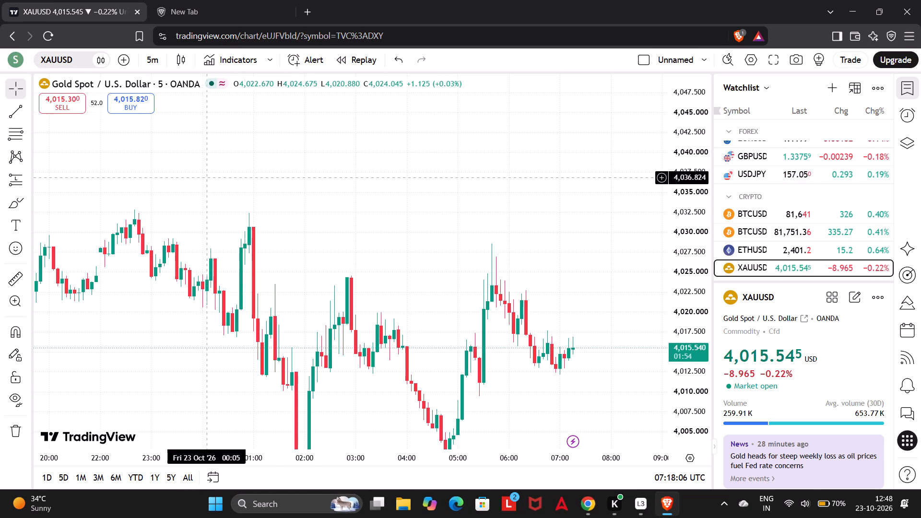
scroll(274, 160, down, 7)
scroll(277, 160, up, 7)
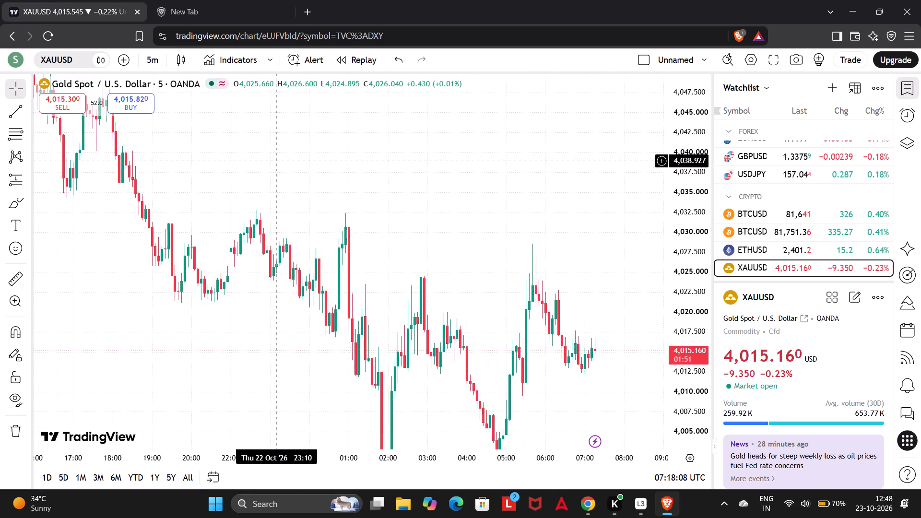
scroll(278, 161, up, 1)
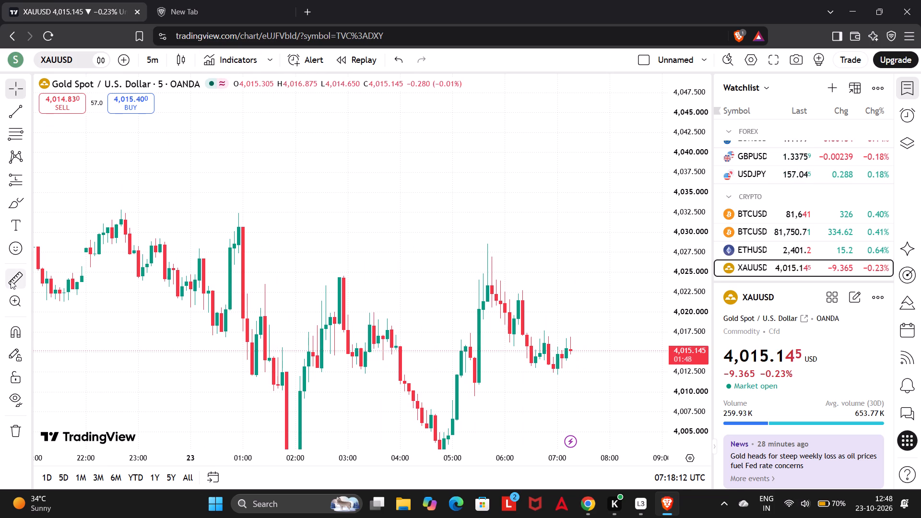
scroll(435, 240, down, 2)
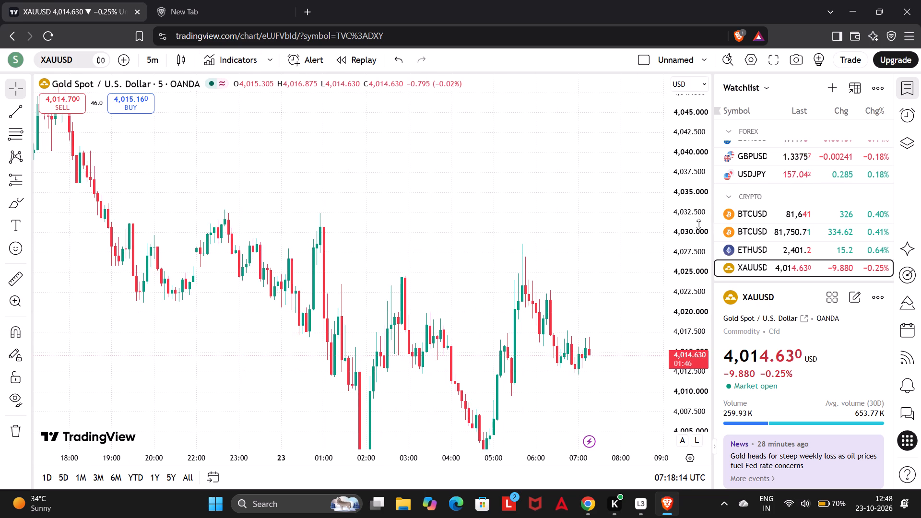
drag(698, 224, 701, 281)
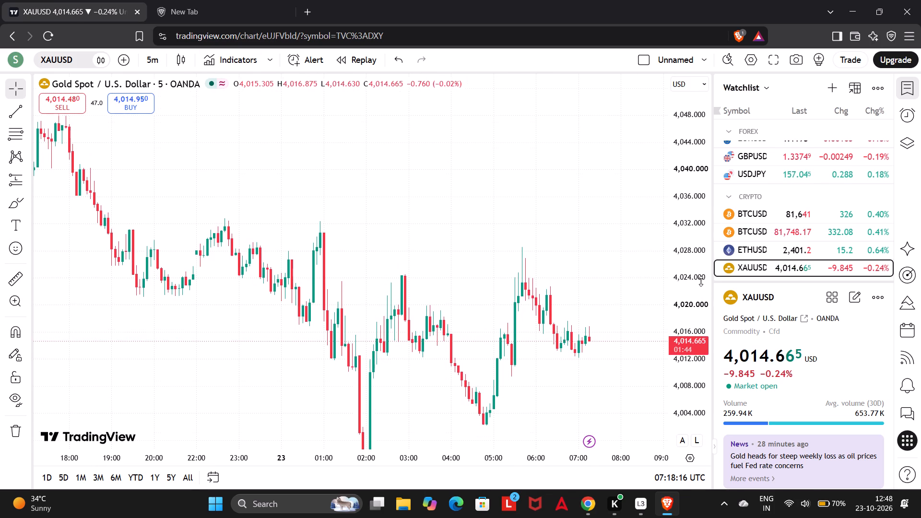
drag(701, 281, 698, 212)
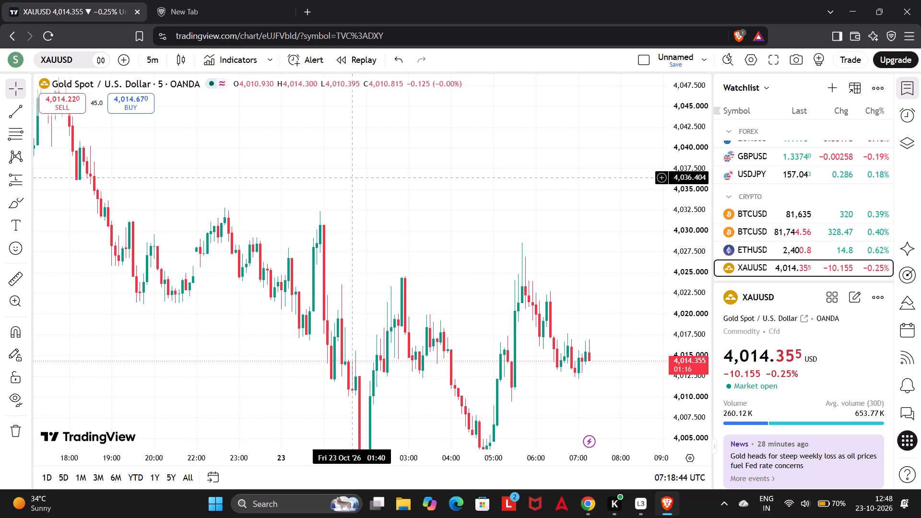
scroll(354, 177, down, 3)
scroll(354, 177, up, 2)
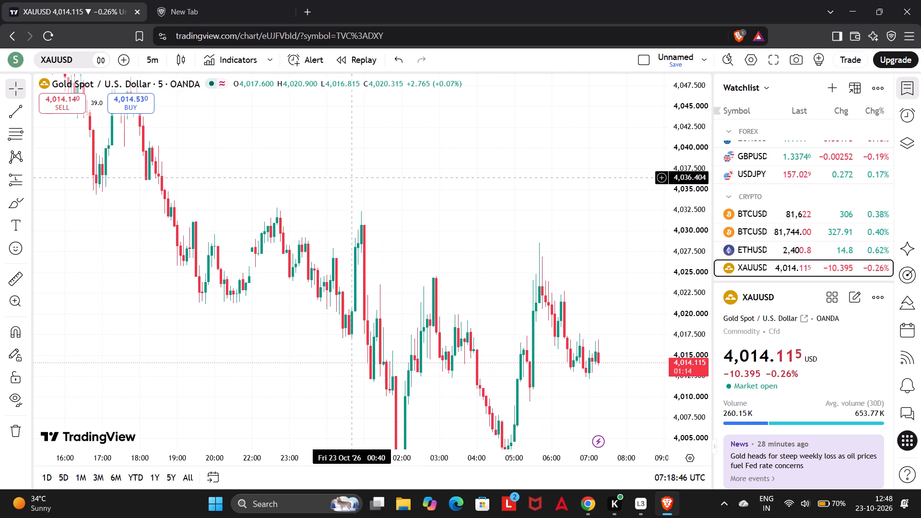
scroll(354, 177, up, 3)
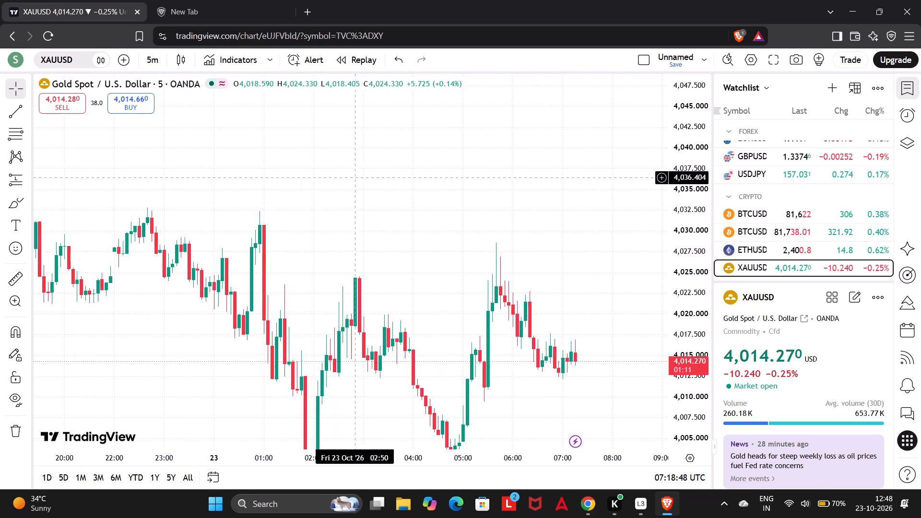
drag(678, 256, 680, 271)
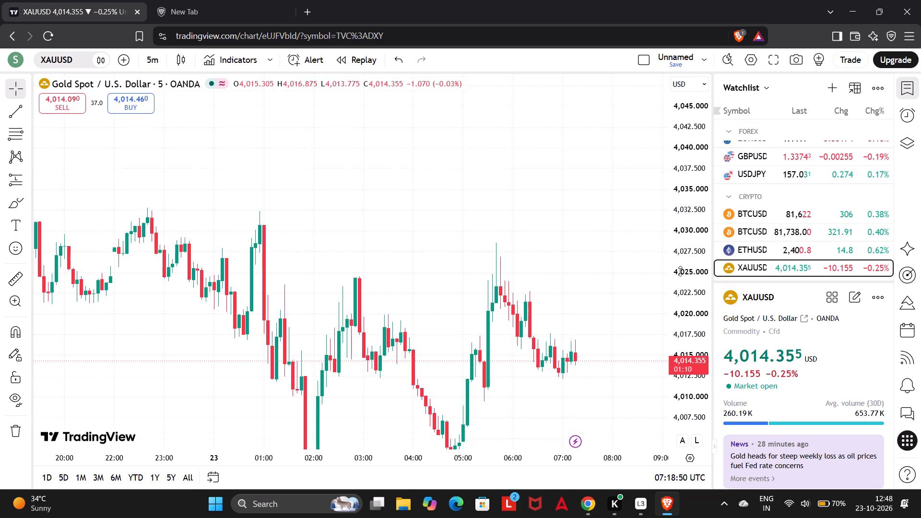
drag(680, 271, 682, 217)
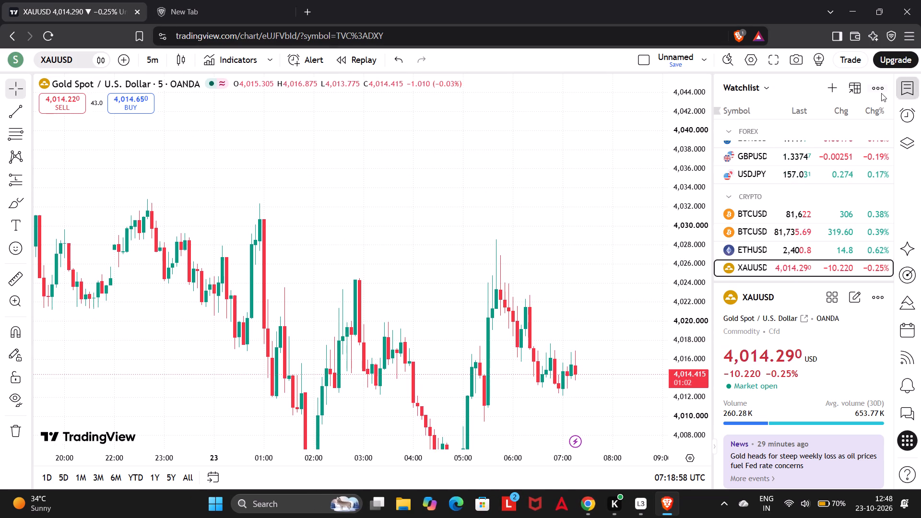
View the brokers available for trading and return to the XAUUSD chart.
click(861, 60)
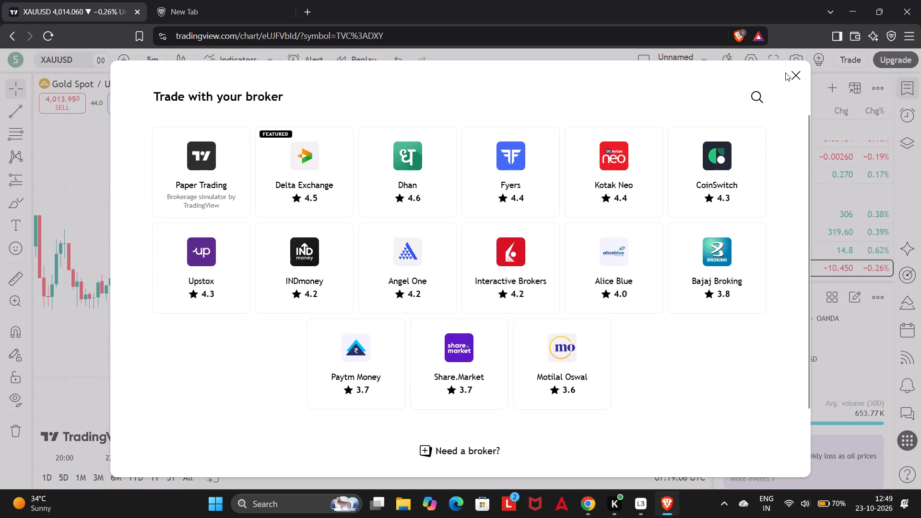
click(801, 72)
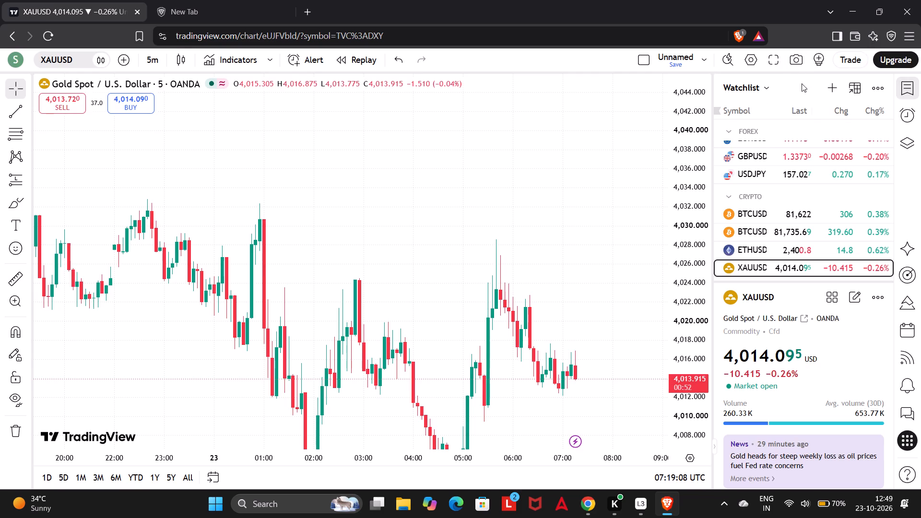
Examine the XAUUSD price swings in full-screen chart view with the panels hidden, and return to the normal layout.
click(776, 67)
scroll(775, 117, down, 2)
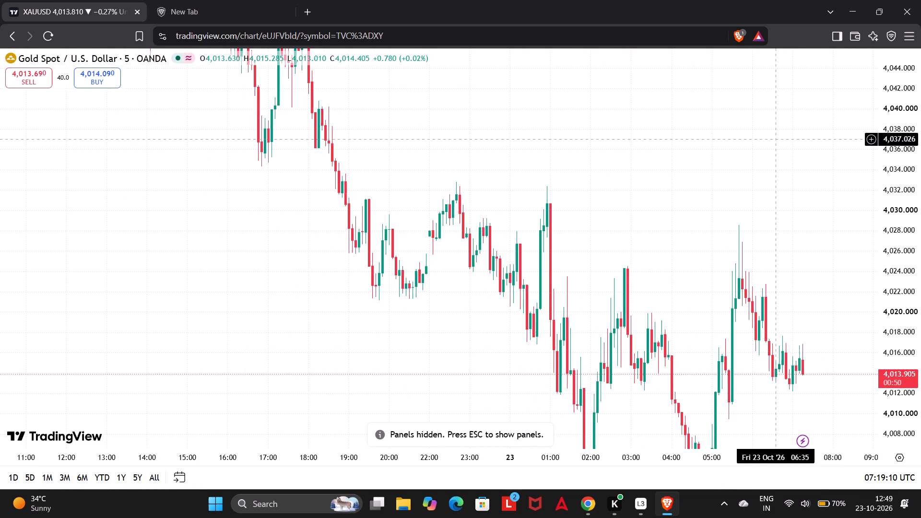
drag(920, 202, 917, 285)
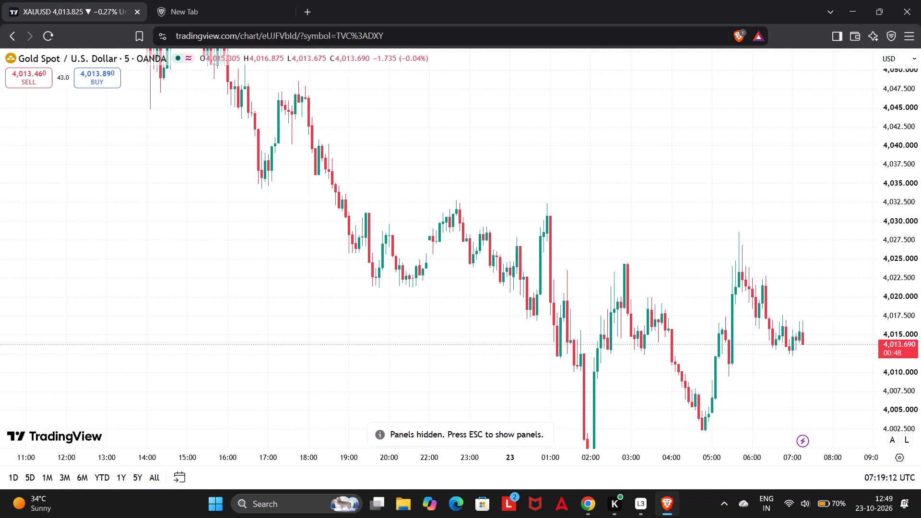
scroll(648, 219, up, 3)
scroll(836, 170, down, 2)
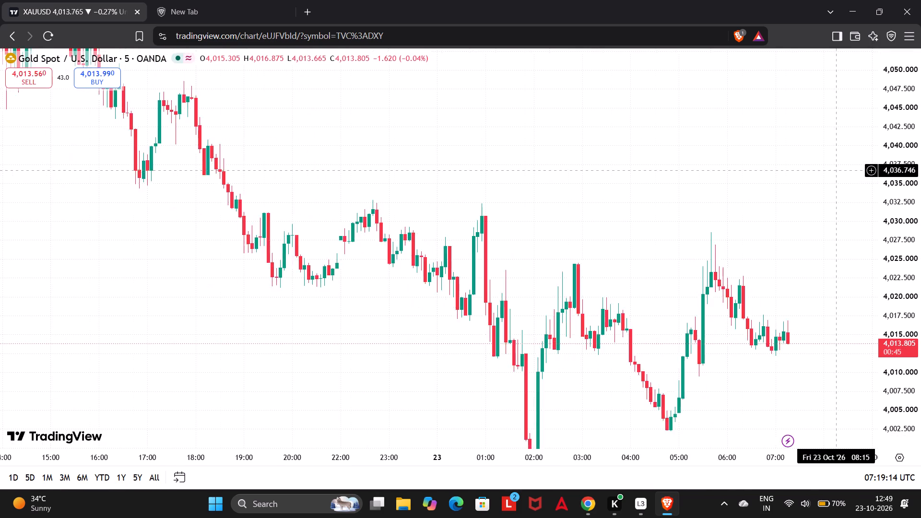
scroll(904, 156, down, 5)
scroll(904, 156, up, 8)
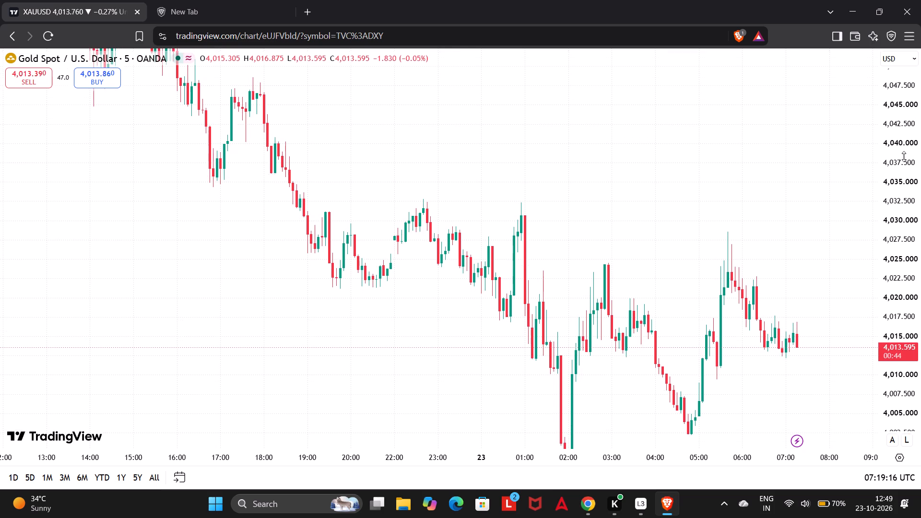
scroll(783, 176, down, 4)
scroll(783, 176, up, 8)
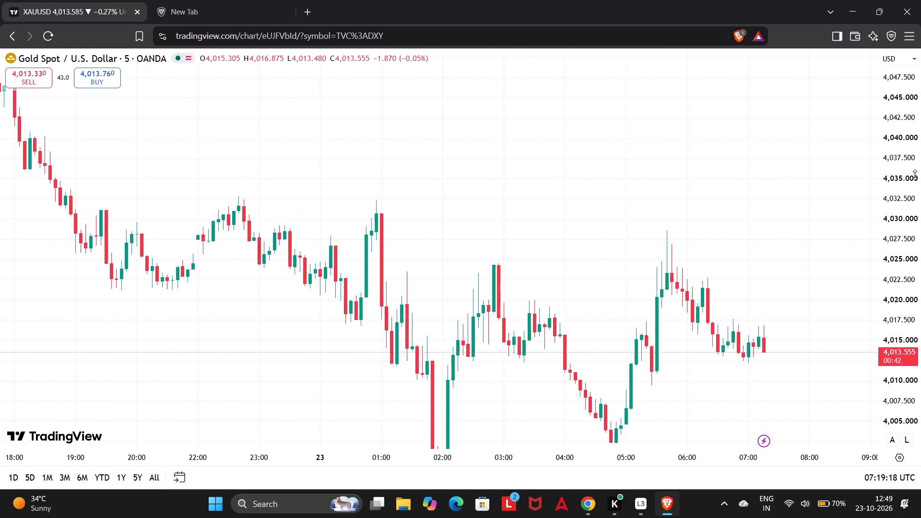
scroll(915, 175, down, 8)
scroll(727, 177, down, 4)
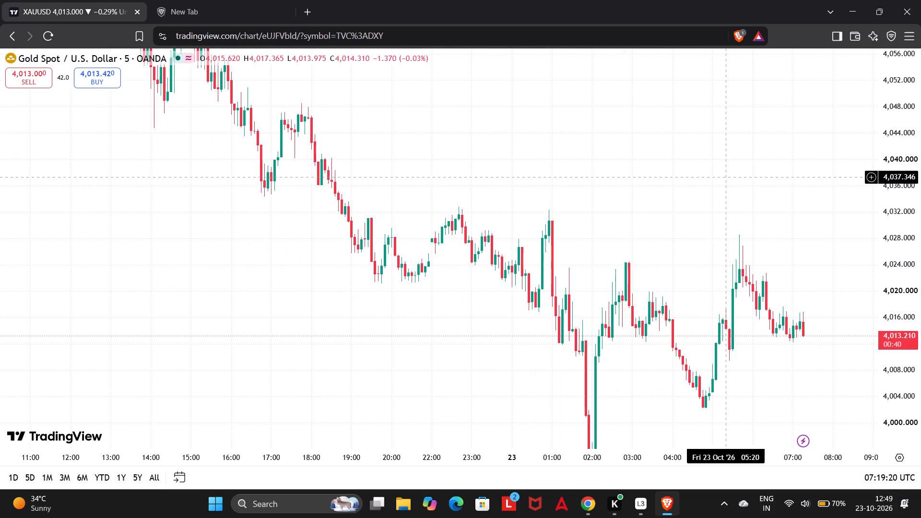
scroll(920, 184, down, 3)
scroll(920, 184, up, 7)
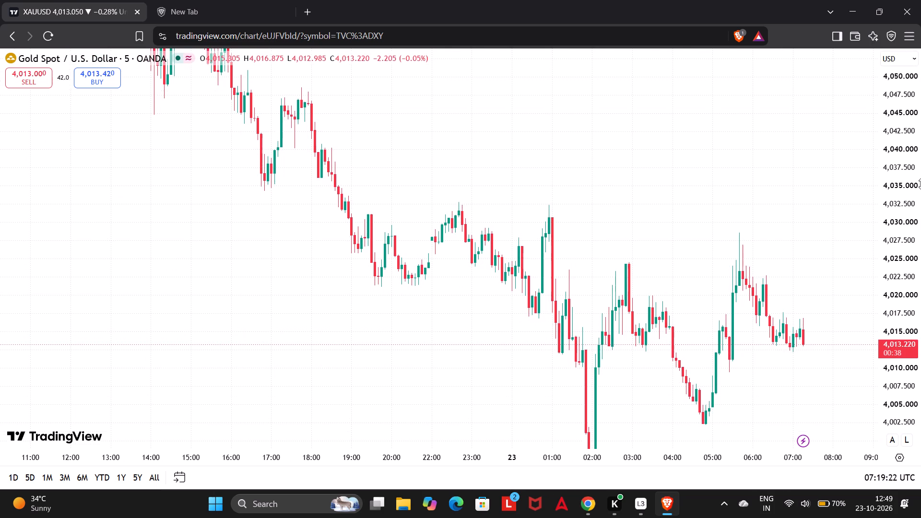
scroll(920, 184, up, 7)
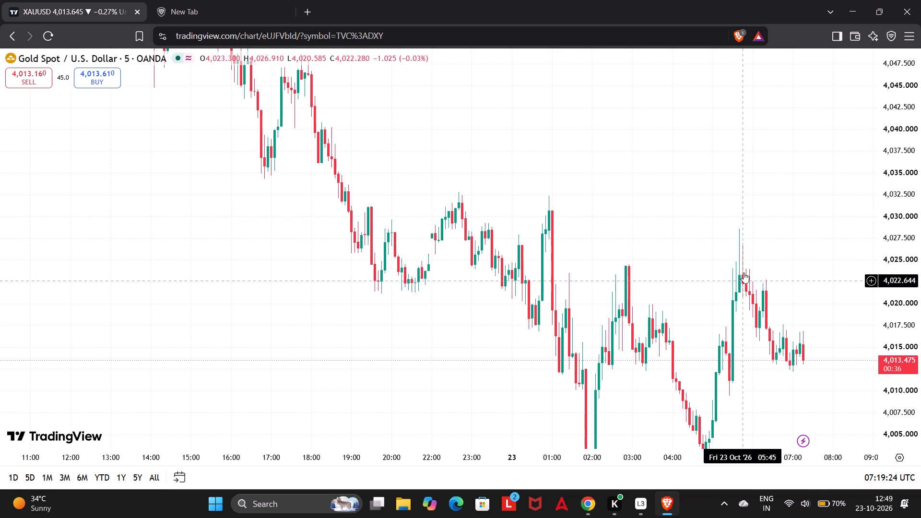
drag(739, 270, 562, 138)
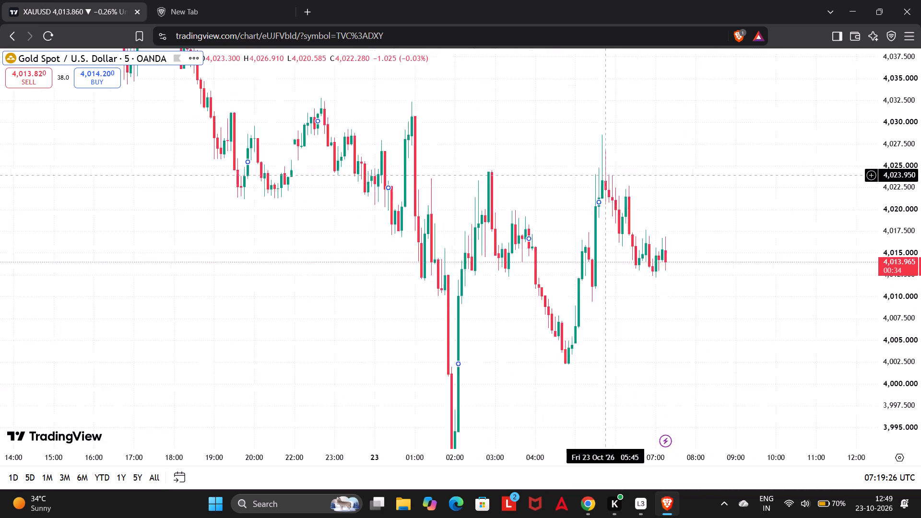
drag(562, 138, 520, 200)
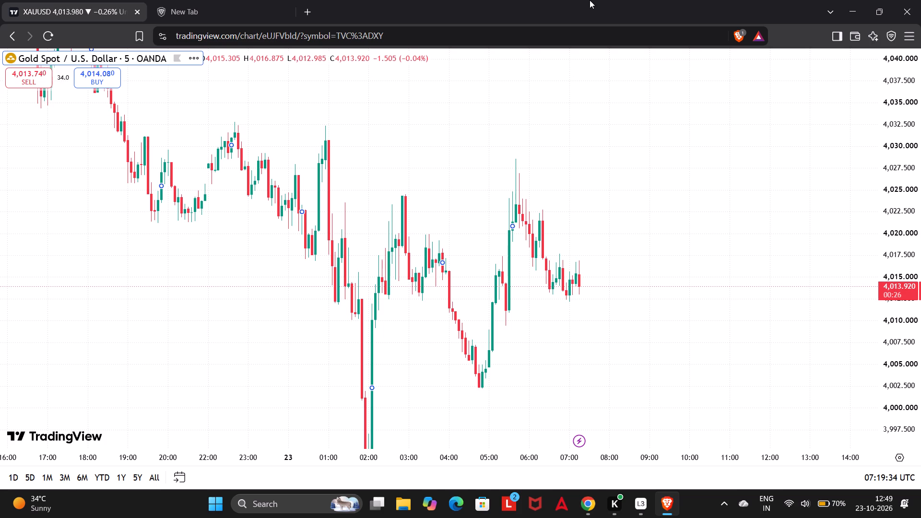
key(Escape)
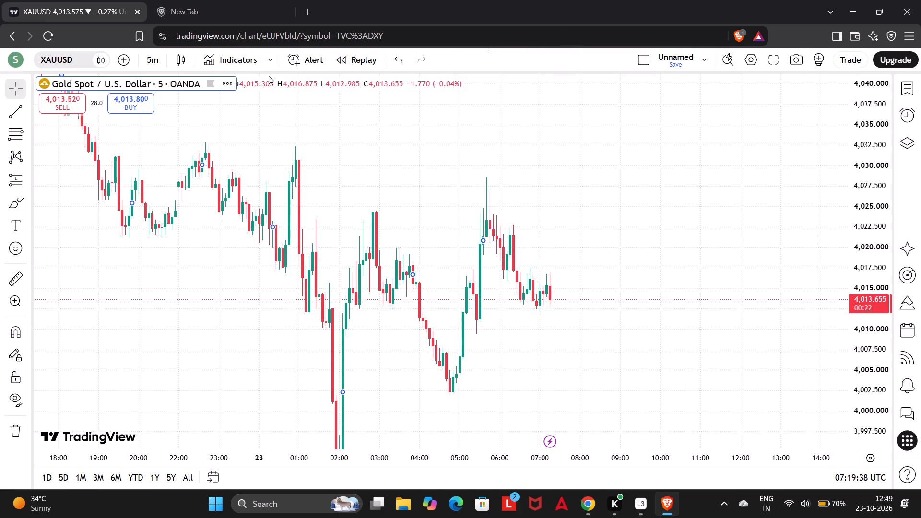
Add the built-in Price channel strategy to the XAUUSD chart.
click(238, 58)
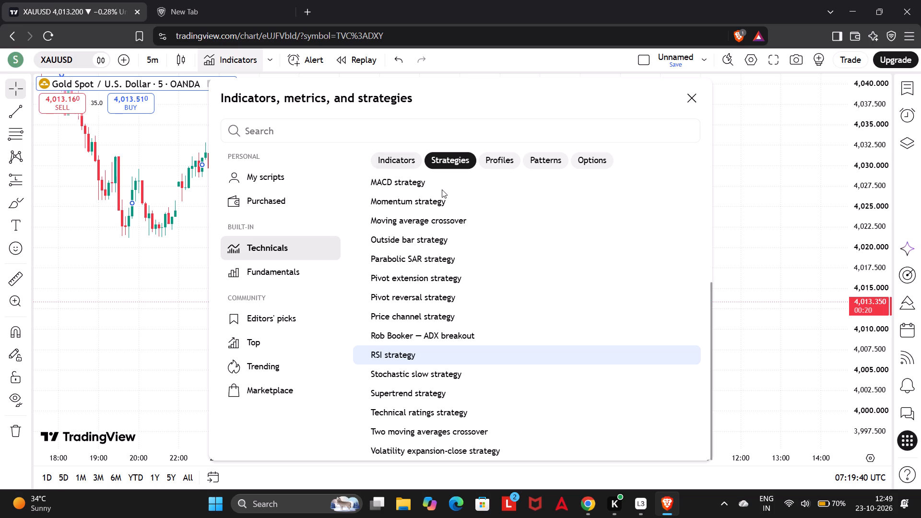
scroll(442, 192, down, 5)
scroll(481, 342, down, 5)
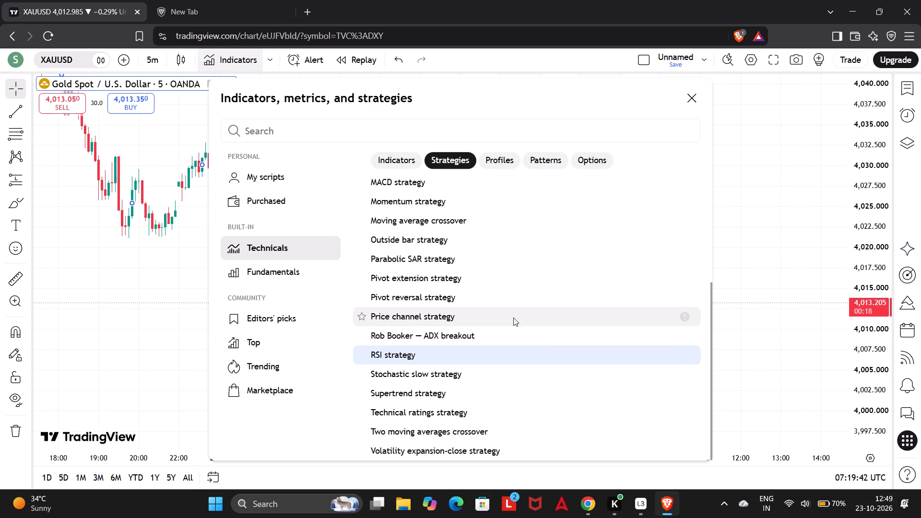
click(512, 316)
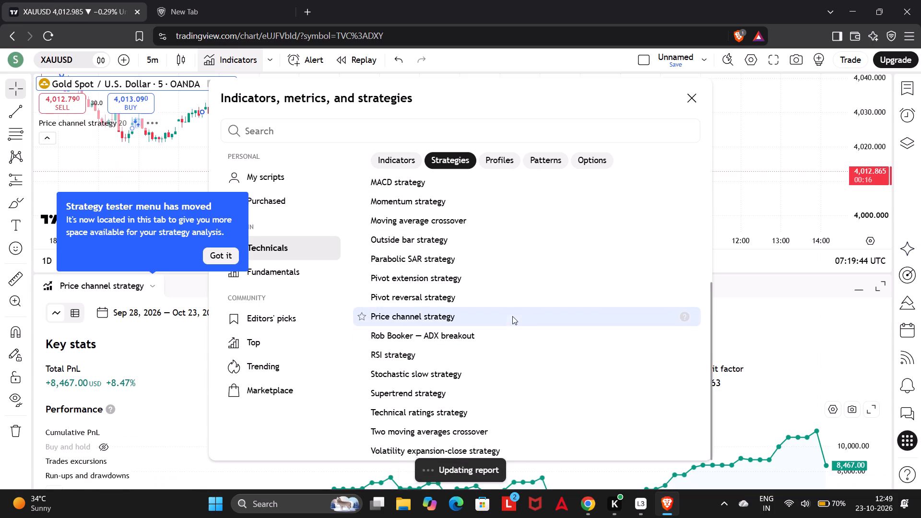
Undo the addition of the Price channel strategy to the XAUUSD chart.
click(685, 89)
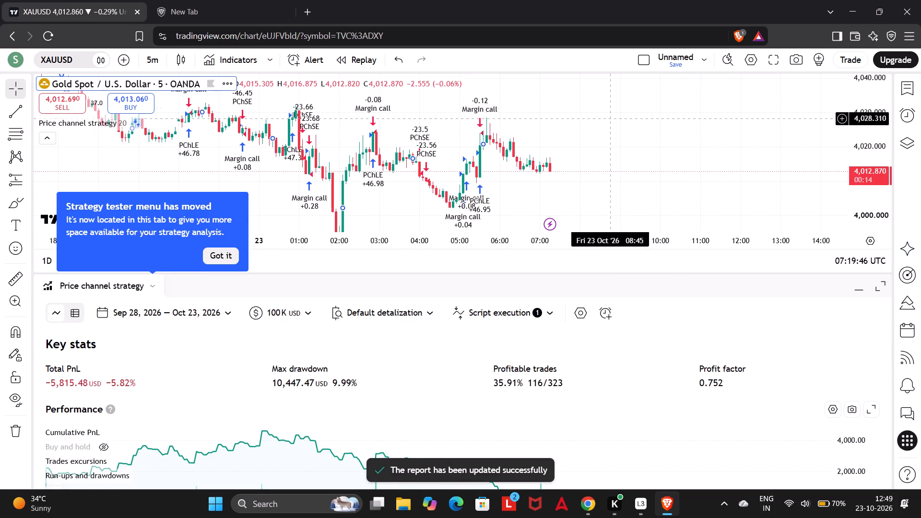
scroll(534, 197, up, 3)
scroll(534, 197, down, 3)
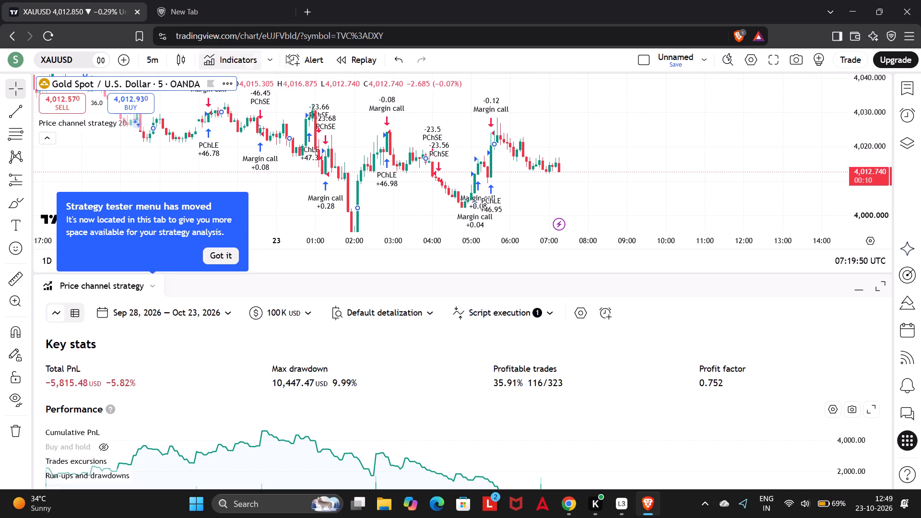
click(398, 59)
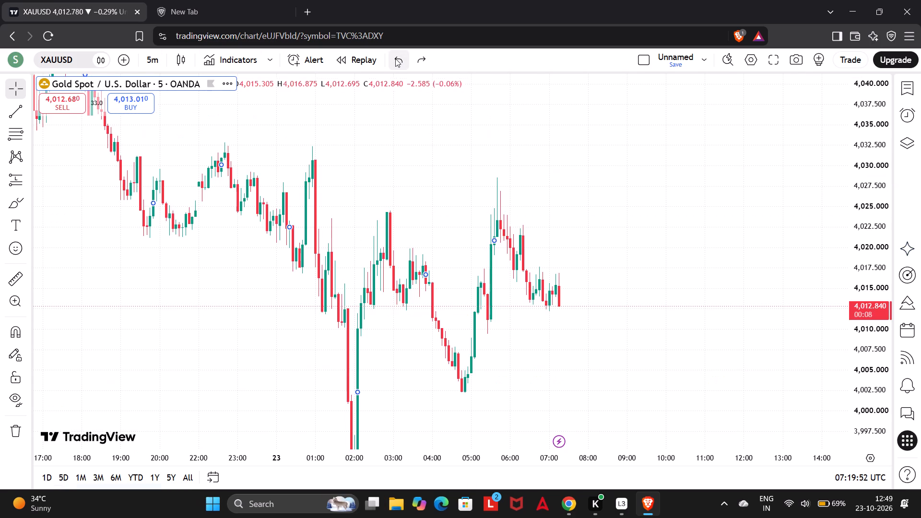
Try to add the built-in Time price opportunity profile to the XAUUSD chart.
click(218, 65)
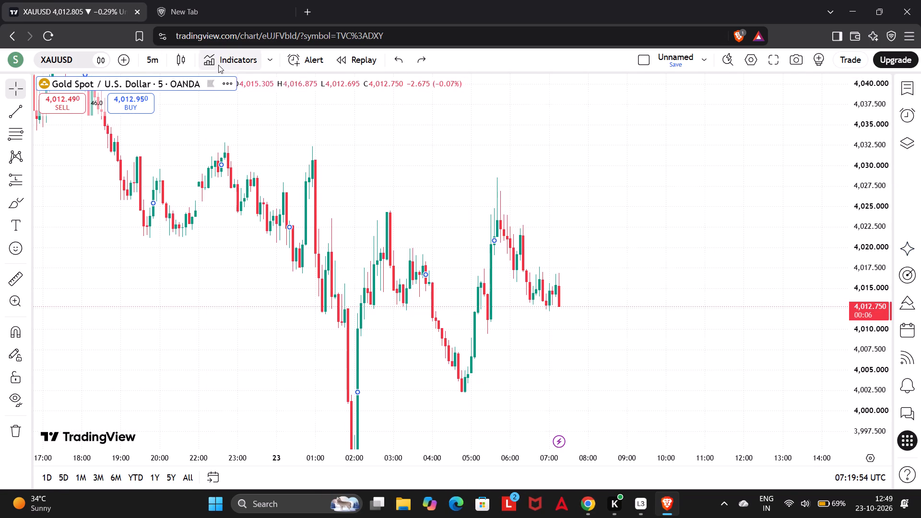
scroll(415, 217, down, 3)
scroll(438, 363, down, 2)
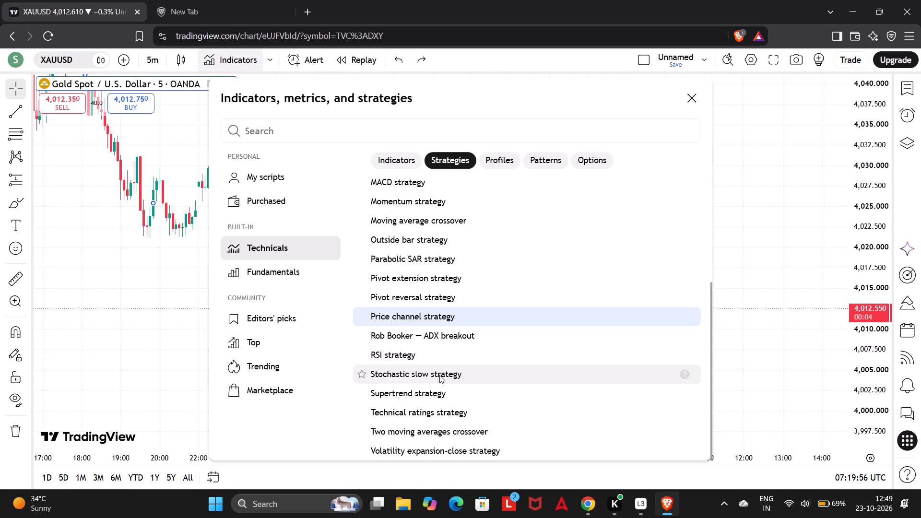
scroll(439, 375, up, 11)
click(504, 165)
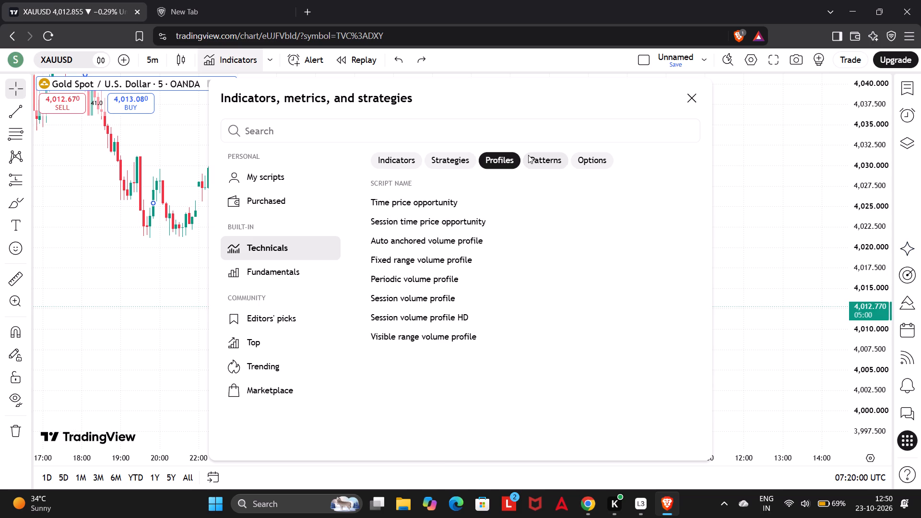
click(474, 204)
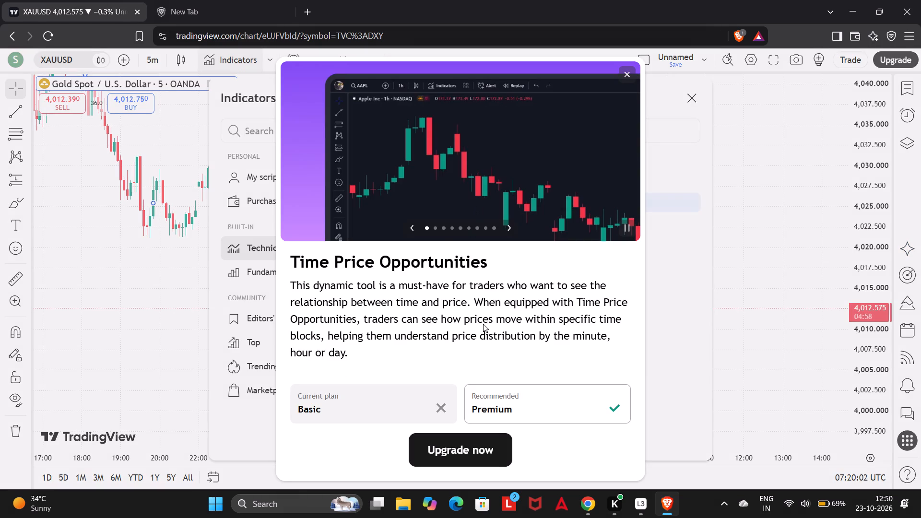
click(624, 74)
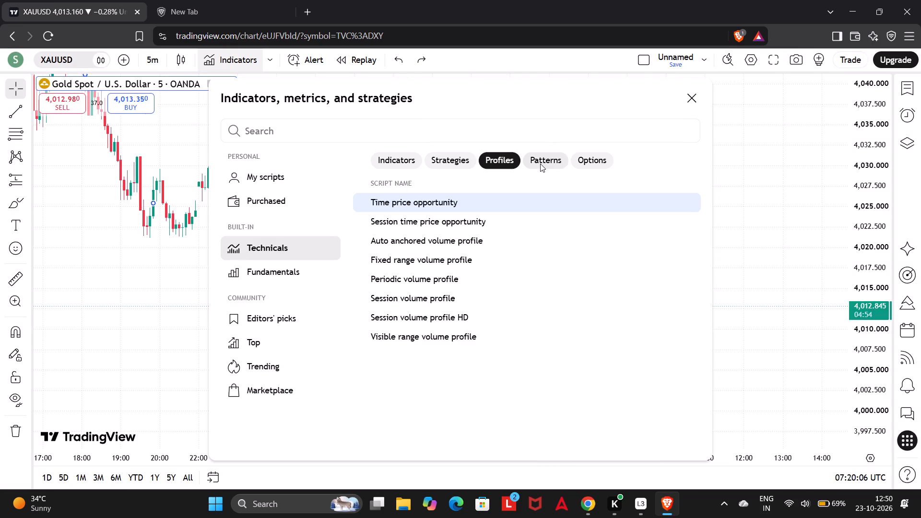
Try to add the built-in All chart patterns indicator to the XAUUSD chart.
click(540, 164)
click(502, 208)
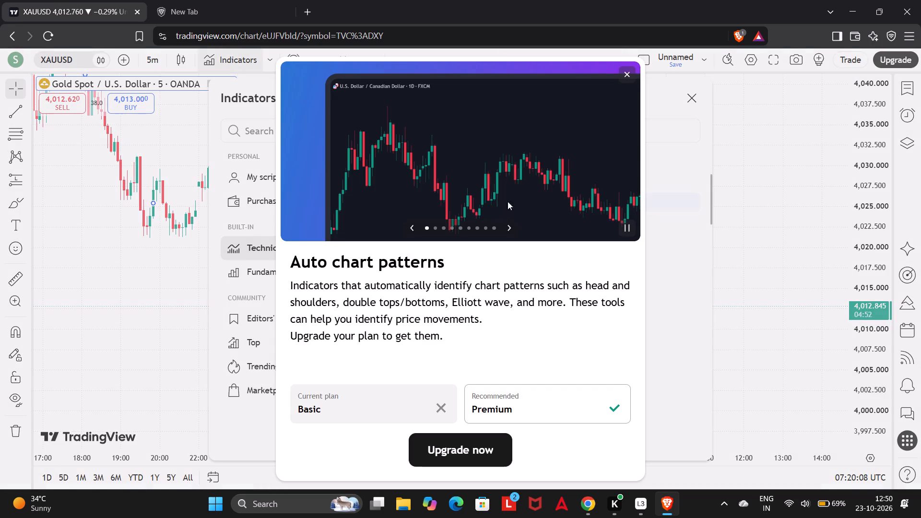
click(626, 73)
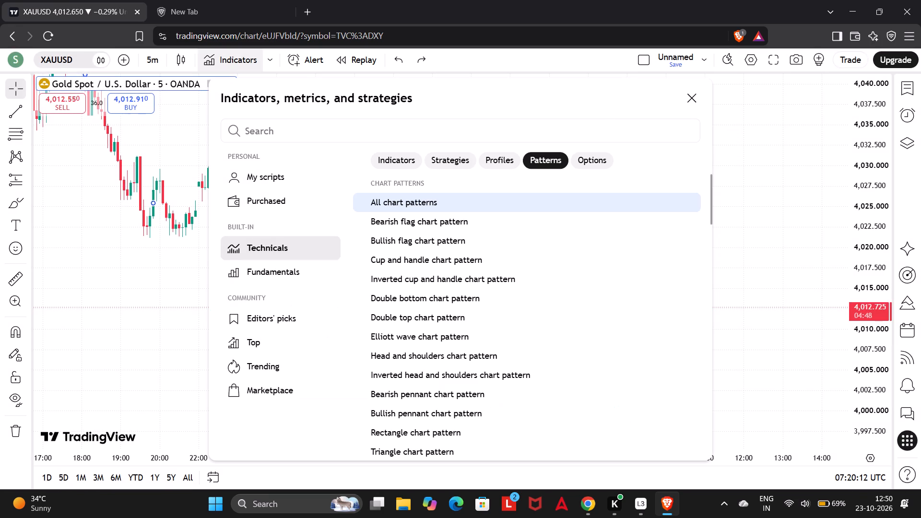
Add the built-in Options Volume Profile indicator to the XAUUSD chart and return to the chart.
click(585, 163)
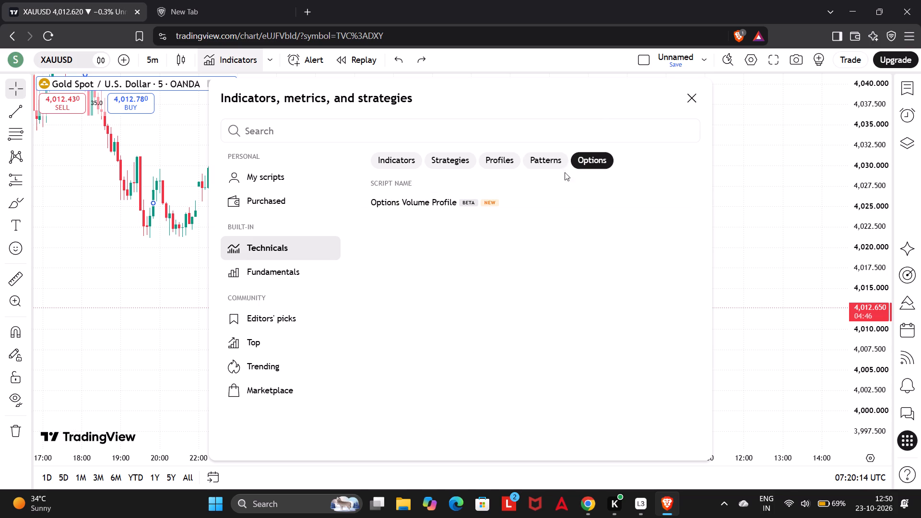
click(477, 201)
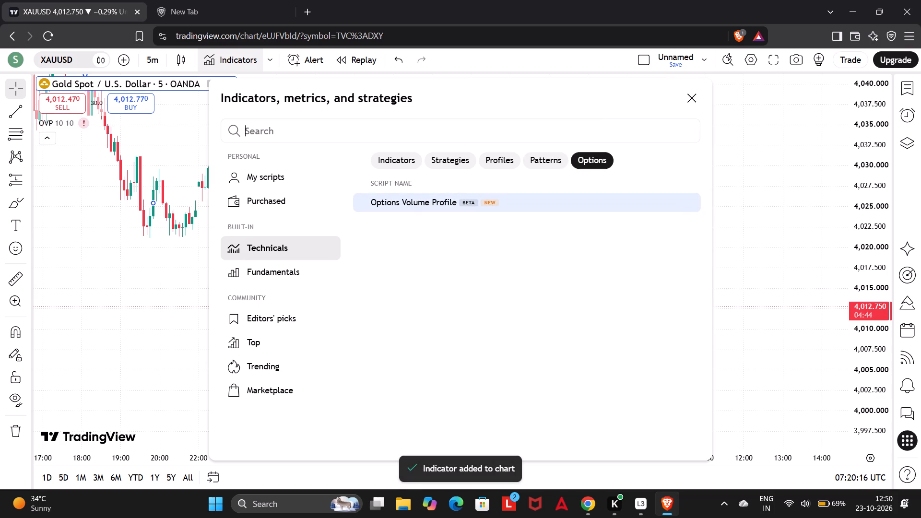
click(684, 101)
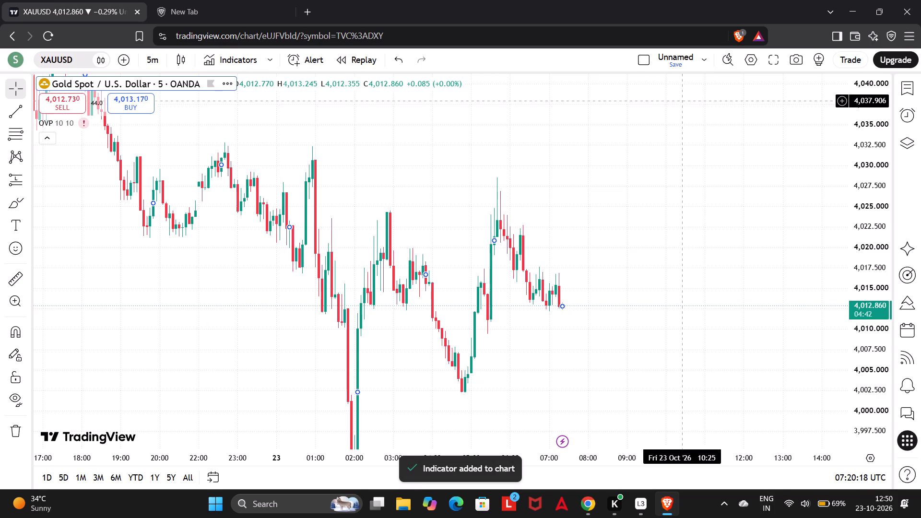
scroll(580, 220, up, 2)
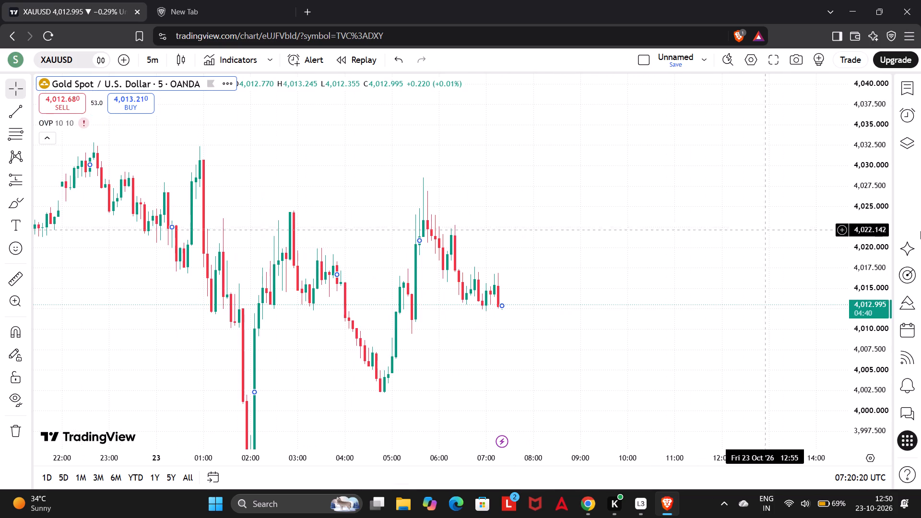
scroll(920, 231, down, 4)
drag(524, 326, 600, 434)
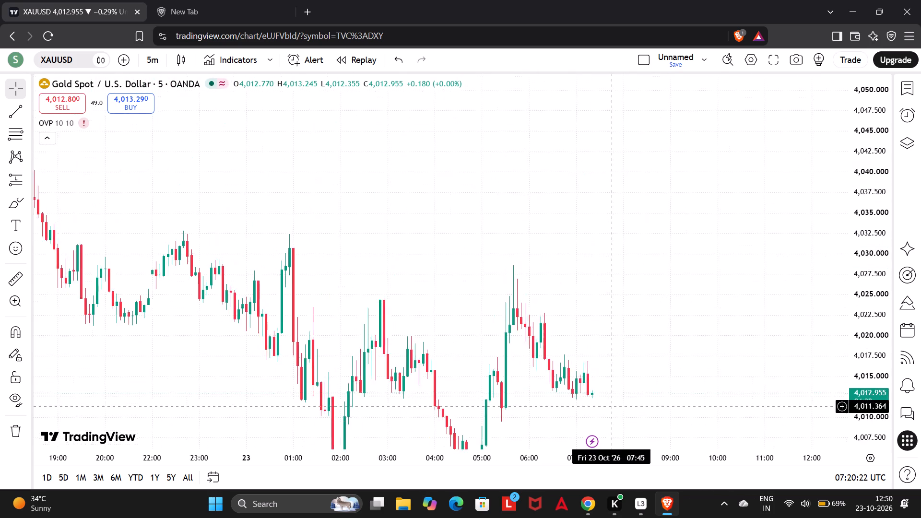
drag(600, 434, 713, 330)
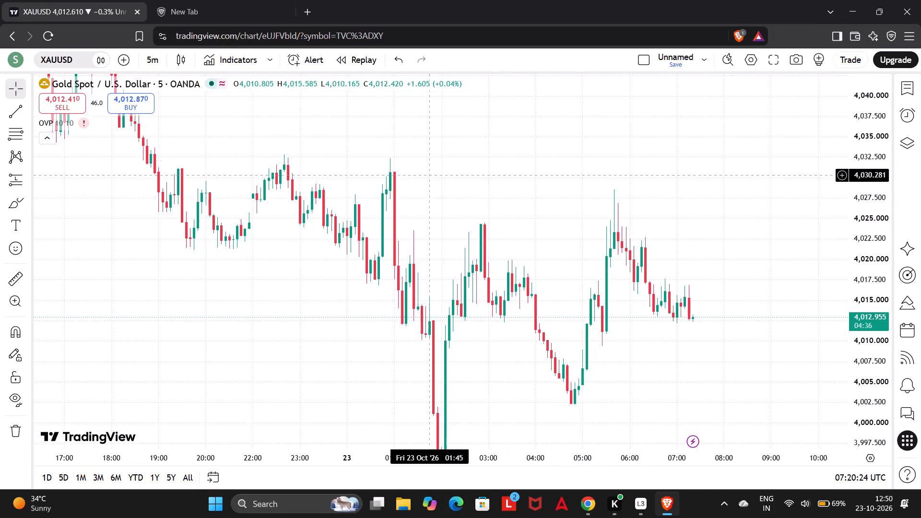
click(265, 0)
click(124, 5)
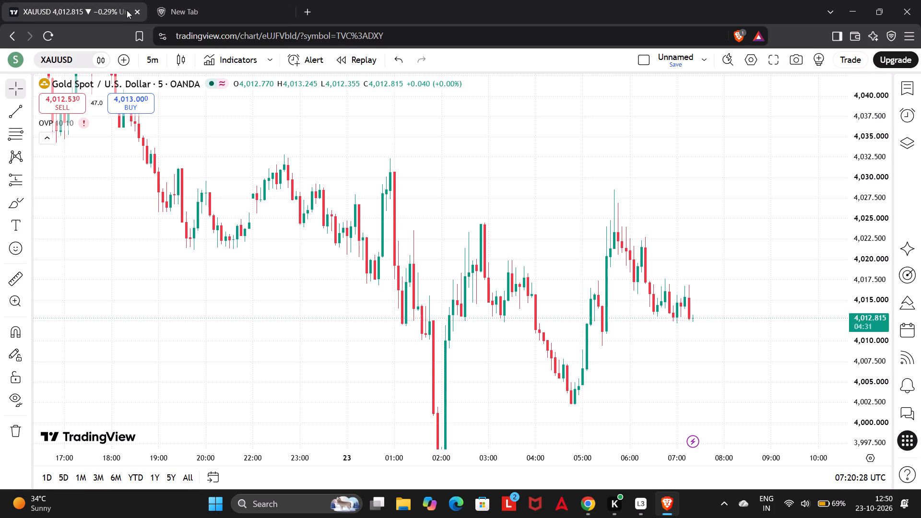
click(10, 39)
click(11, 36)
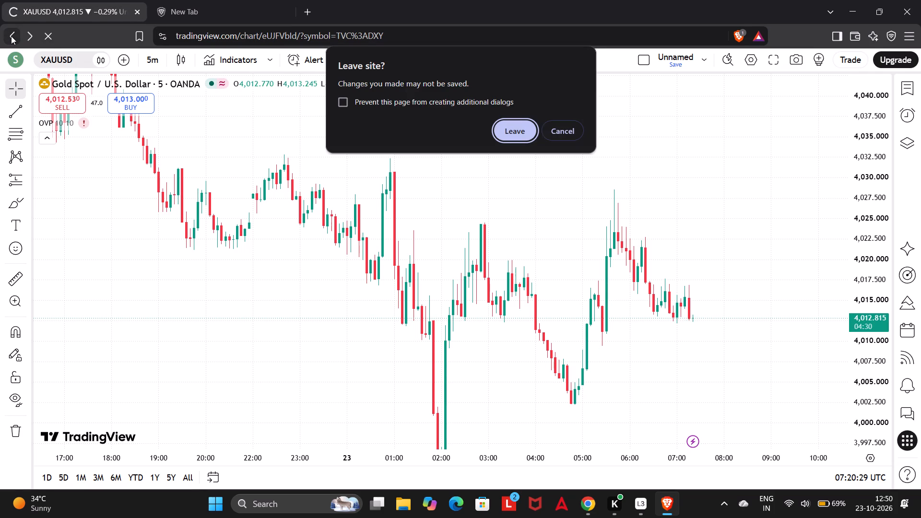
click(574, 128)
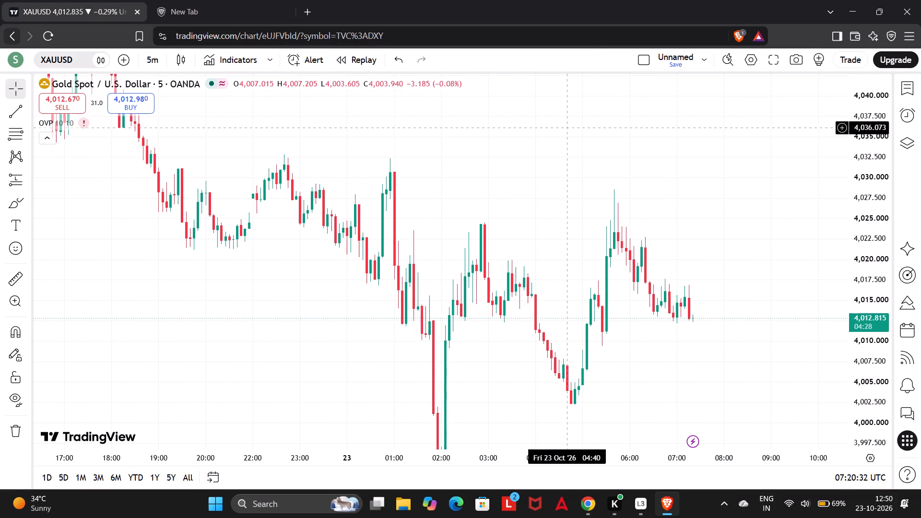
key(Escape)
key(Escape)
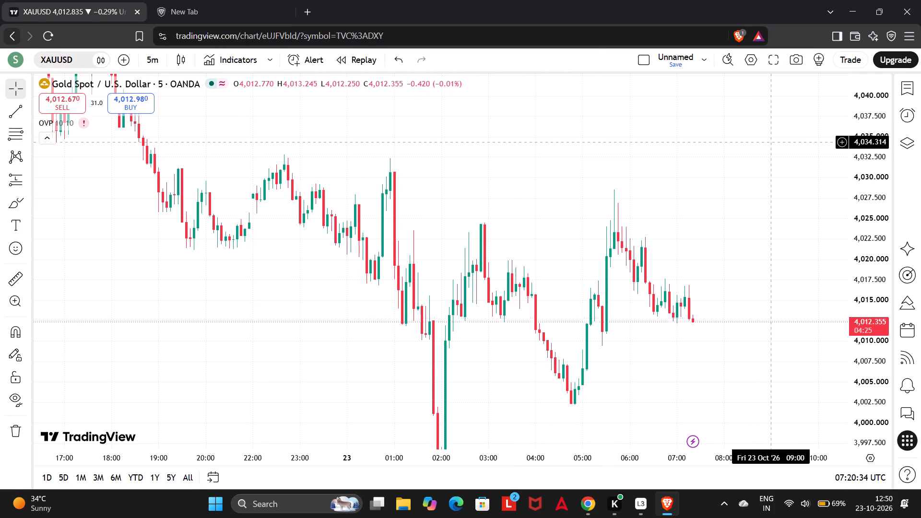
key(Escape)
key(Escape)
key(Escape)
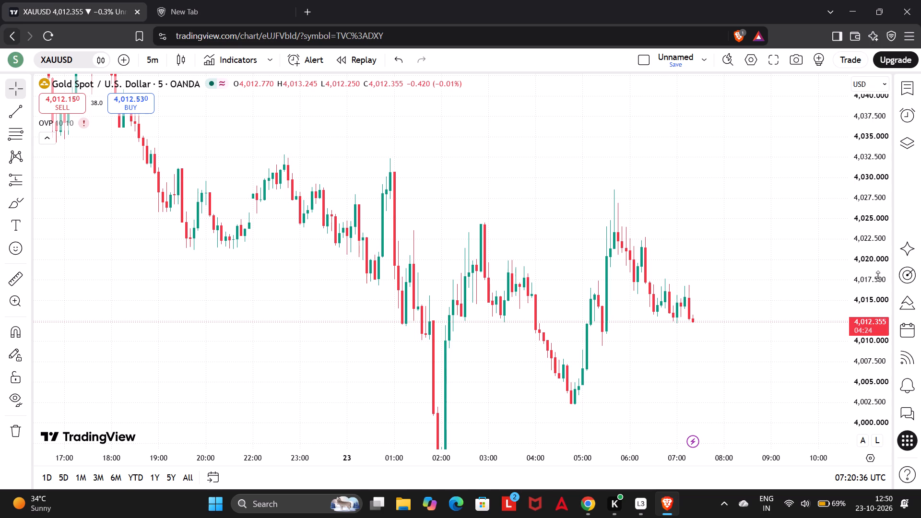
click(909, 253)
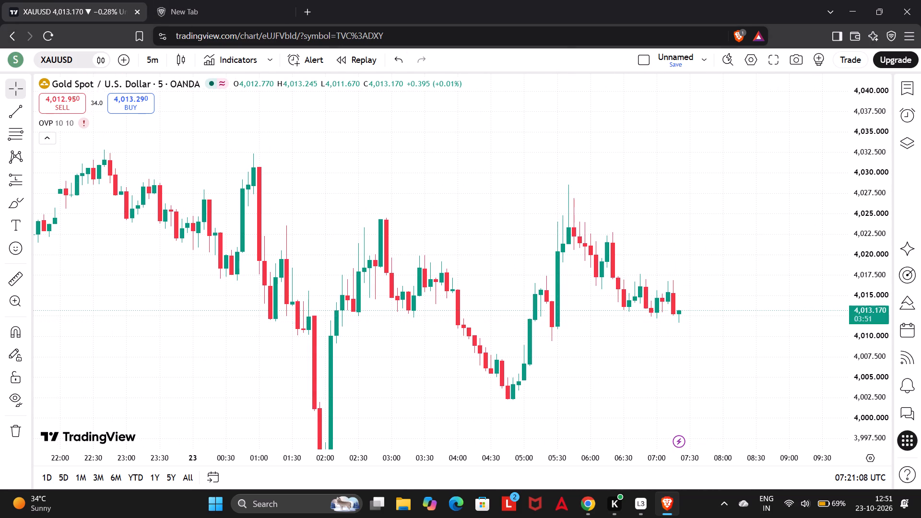
Show the watchlist and switch the chart to DXY from the Indices section.
click(914, 88)
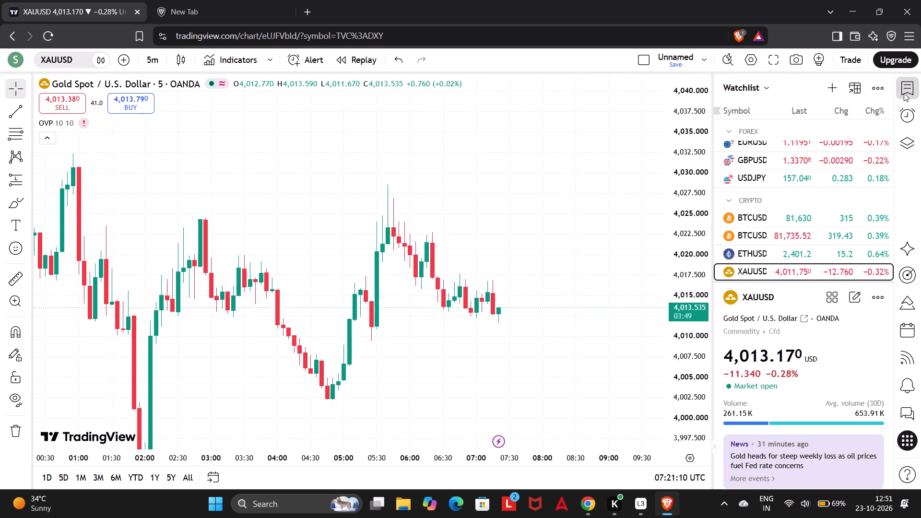
scroll(791, 219, down, 2)
scroll(791, 219, up, 5)
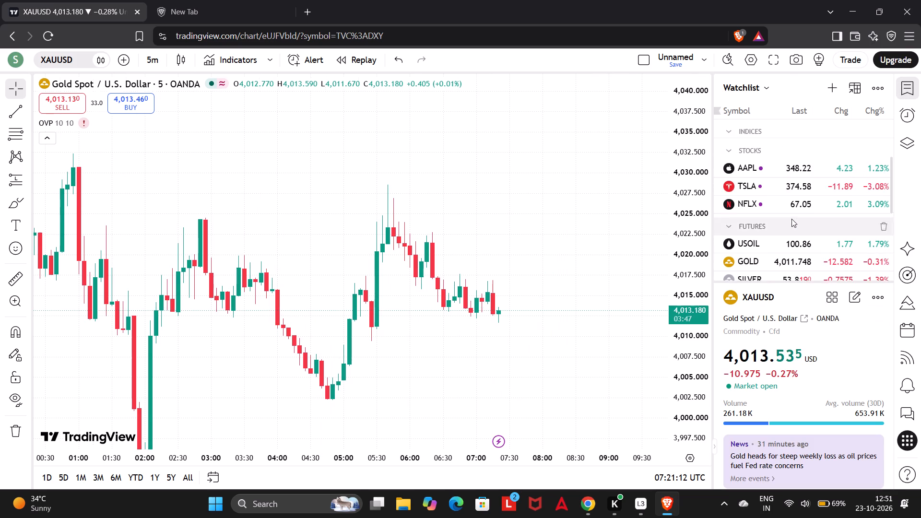
scroll(791, 219, up, 1)
click(770, 228)
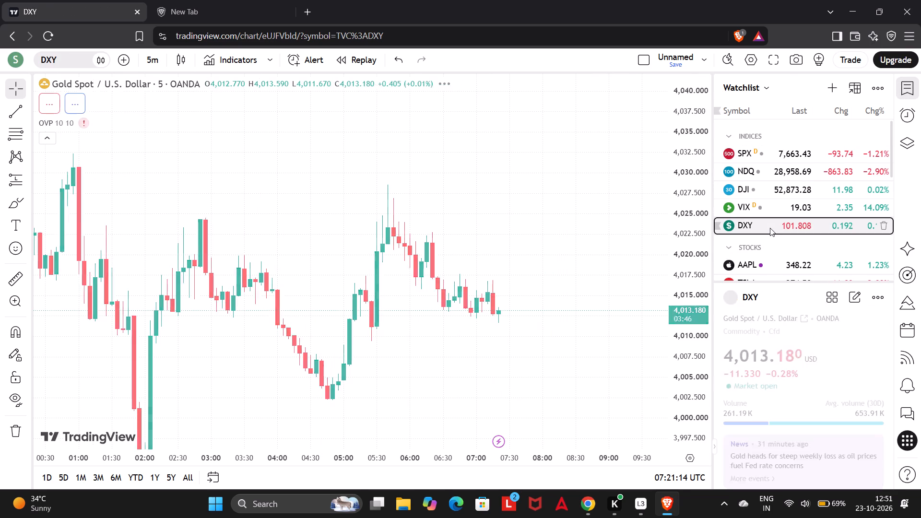
Examine the DXY 5-minute candles over wider and narrower time spans, including the latest price rise.
scroll(647, 221, up, 2)
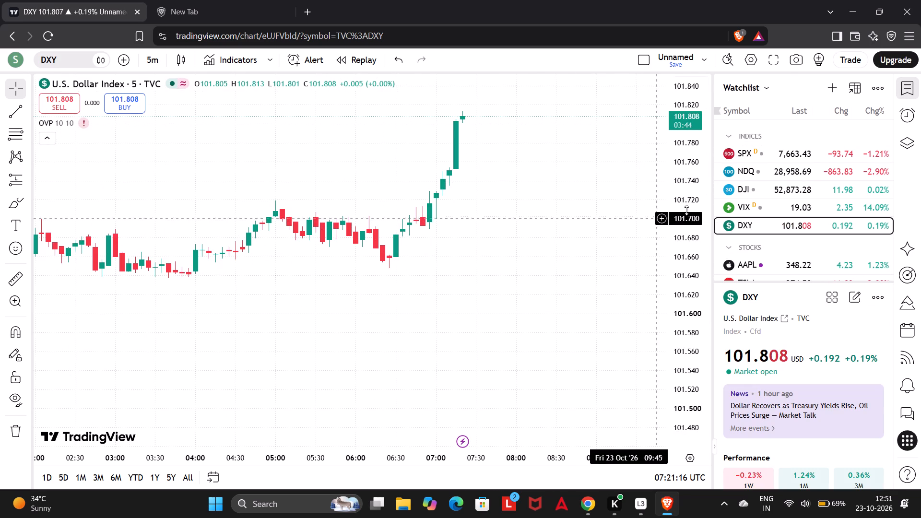
scroll(686, 210, down, 5)
scroll(577, 212, down, 7)
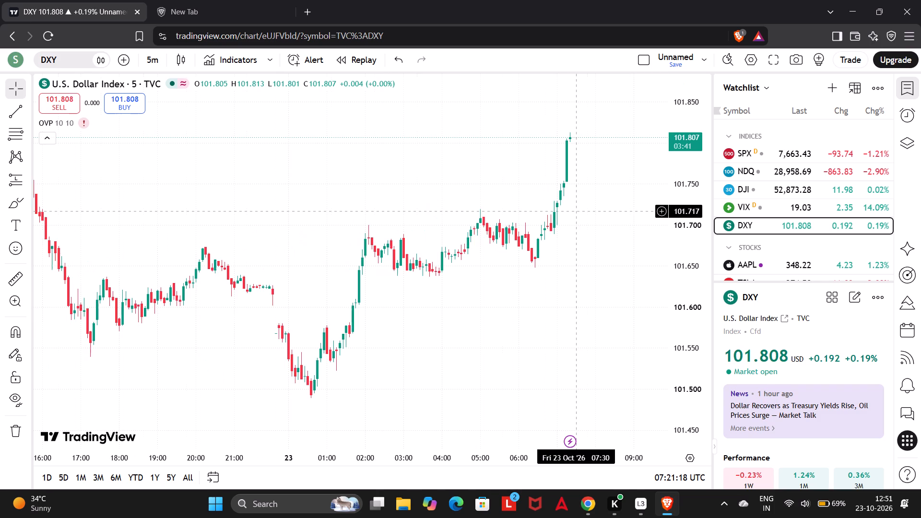
scroll(644, 194, up, 2)
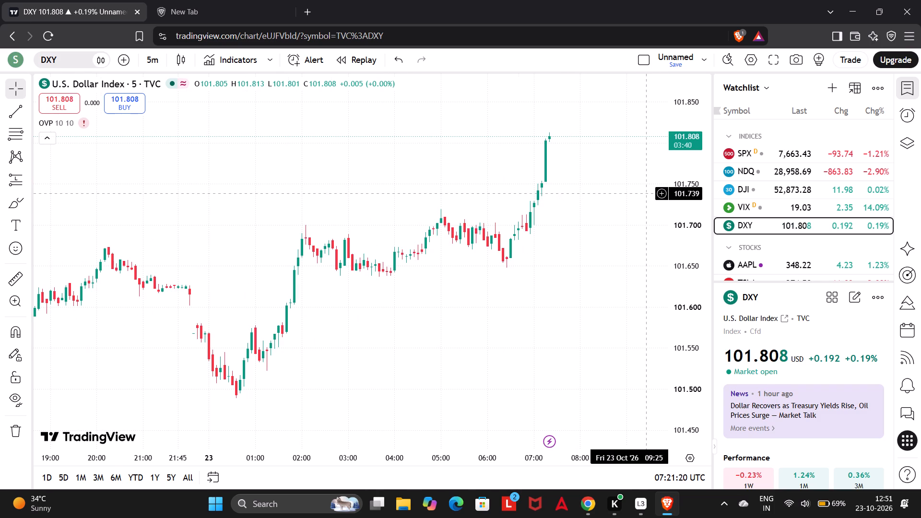
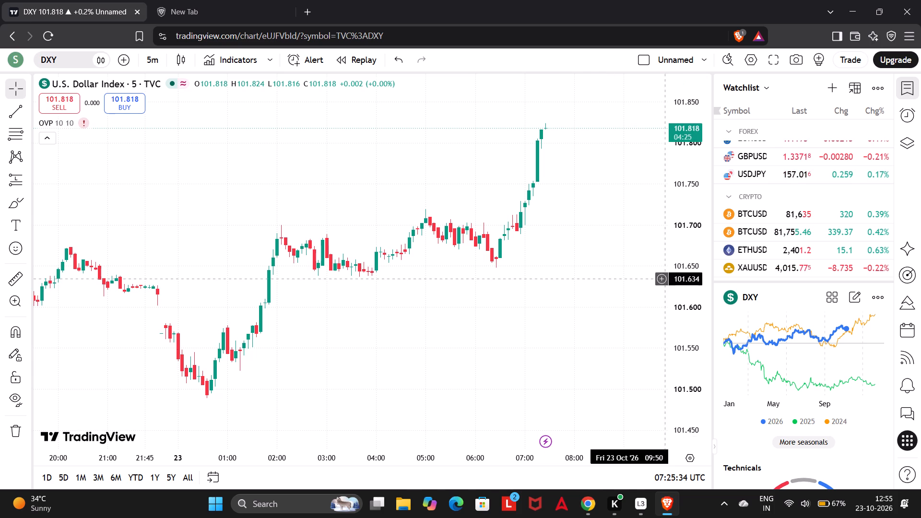
Examine the DXY 5-minute candles over a wider time span and again closer on the latest price rise.
scroll(588, 289, down, 5)
scroll(588, 289, up, 6)
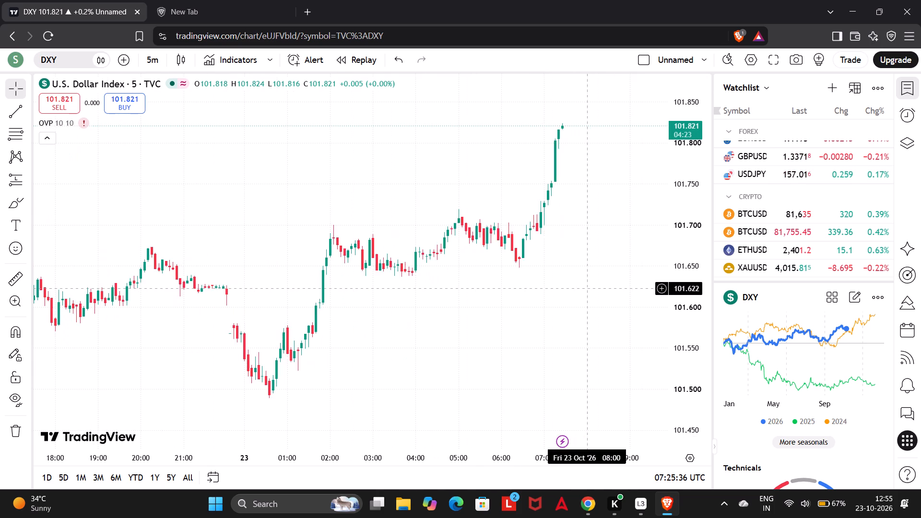
scroll(588, 289, up, 2)
scroll(865, 282, down, 2)
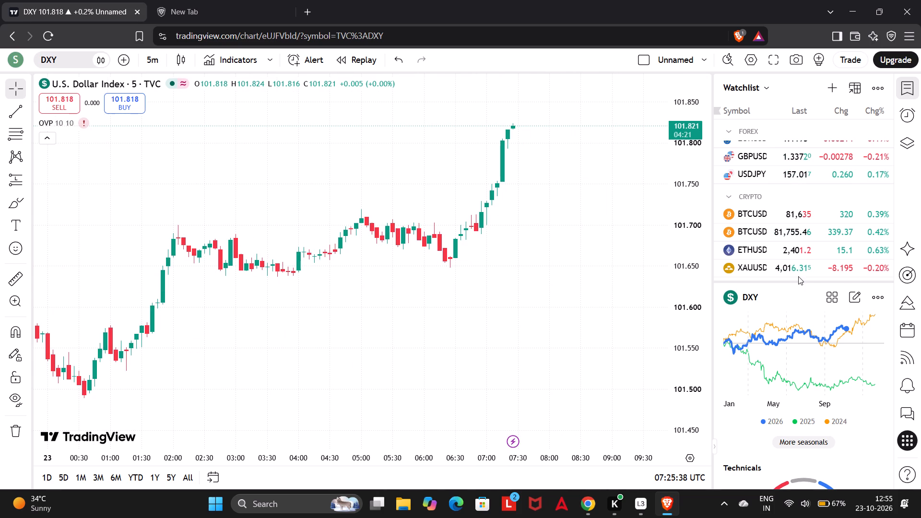
Switch the chart to XAUUSD from the watchlist's Crypto section and view its recent 5-minute candles.
click(794, 272)
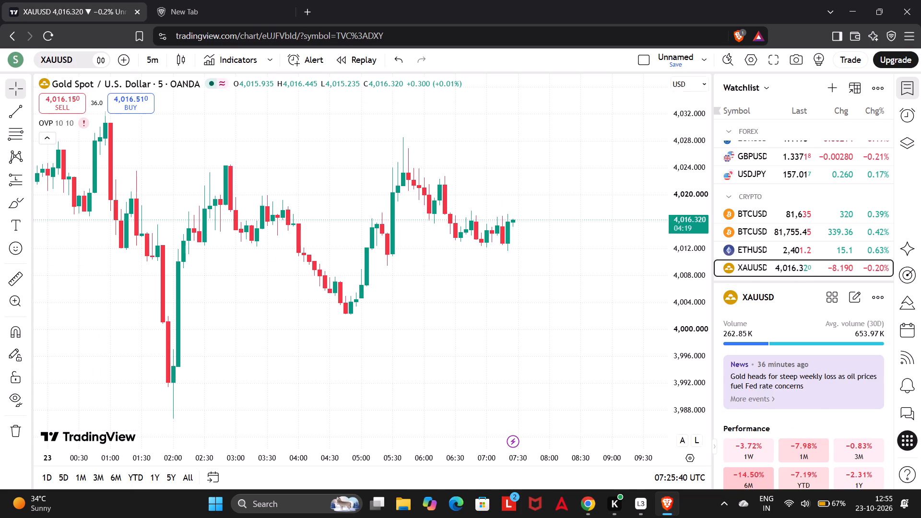
scroll(647, 270, down, 2)
scroll(647, 270, up, 3)
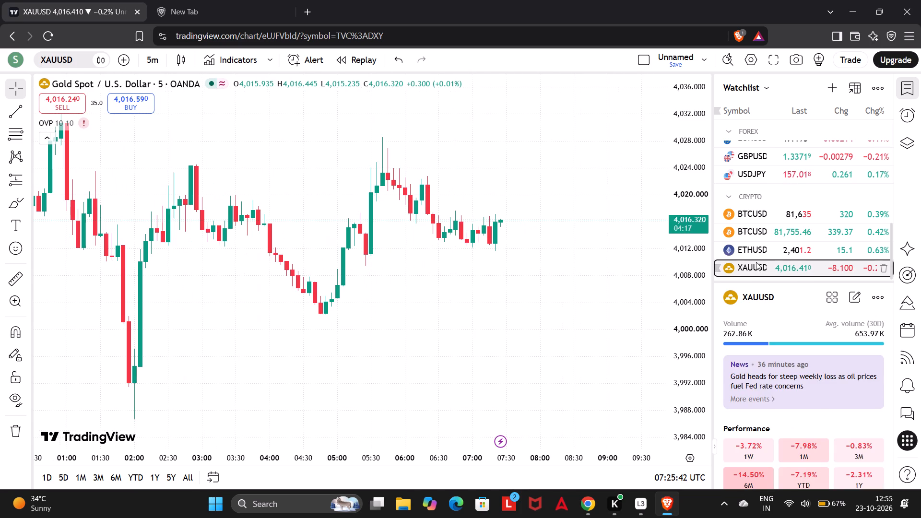
Switch the chart to USOIL from the watchlist's Futures section and examine its 5-minute candles over wider and narrower time spans.
scroll(764, 222, up, 4)
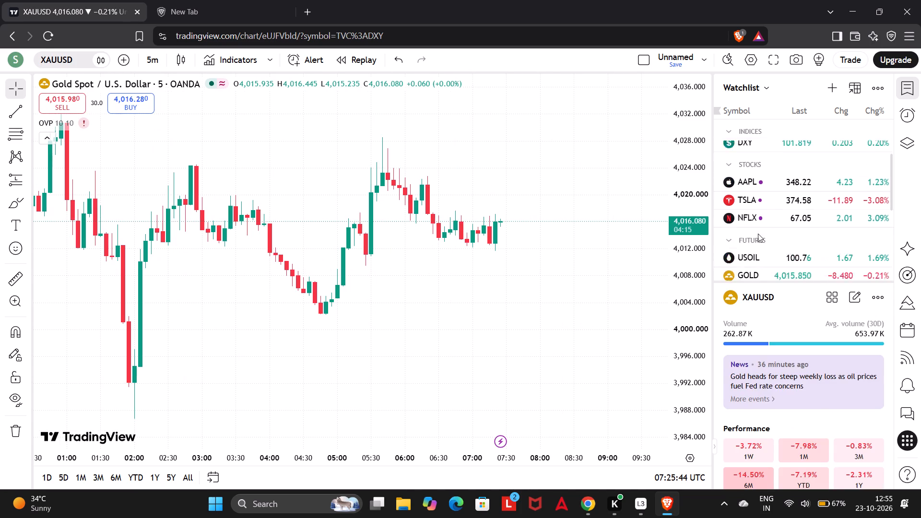
scroll(758, 246, down, 1)
click(758, 246)
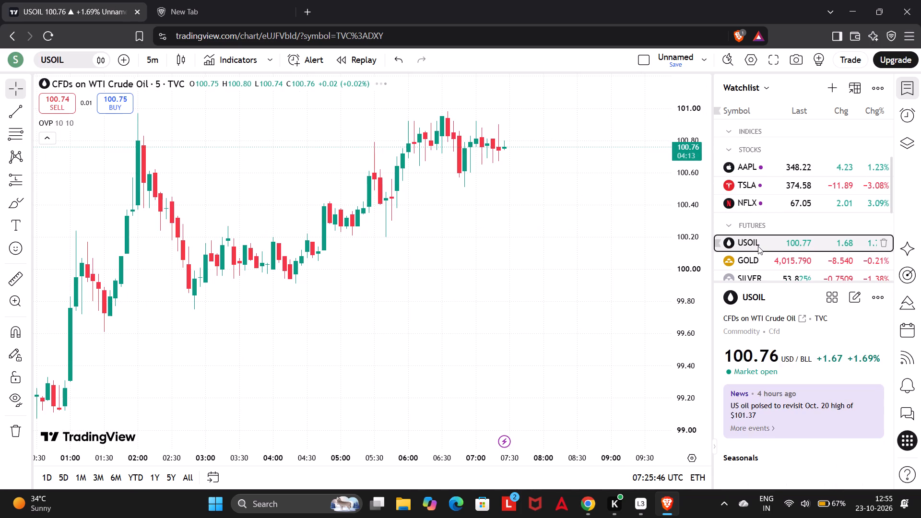
scroll(580, 267, down, 7)
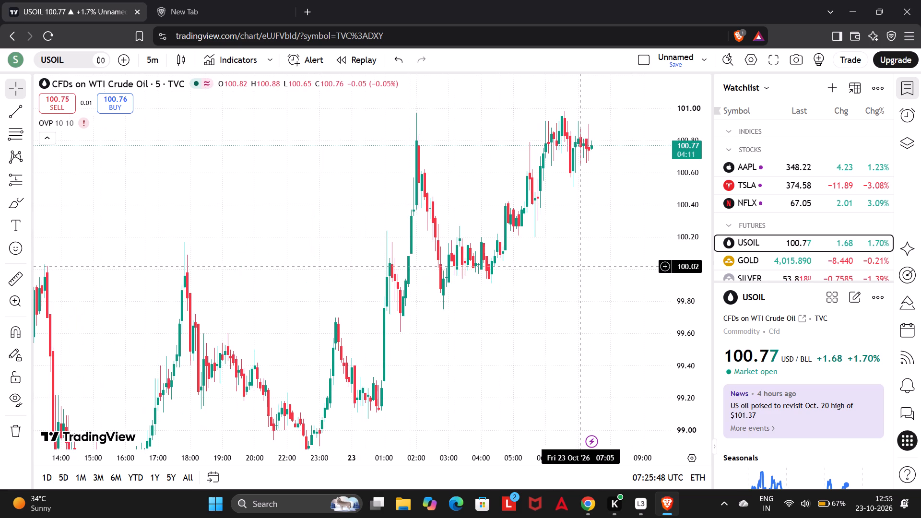
scroll(580, 267, up, 11)
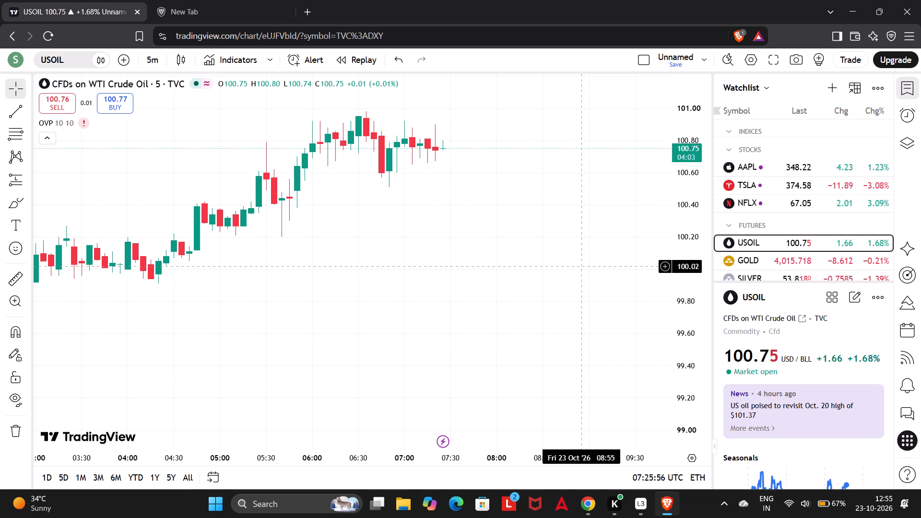
Switch the chart to the Bitstamp BTCUSD in the watchlist's Crypto section and examine its 5-minute candles over wider and narrower time spans.
scroll(768, 285, down, 2)
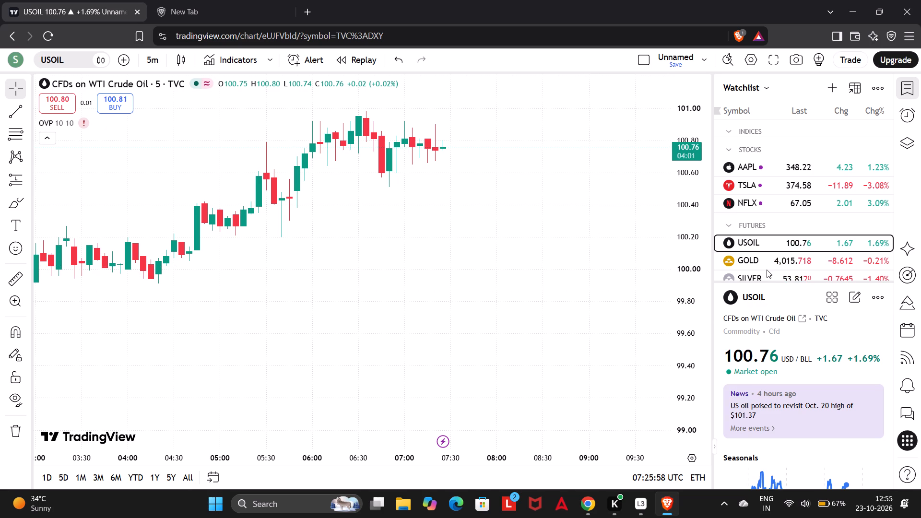
scroll(767, 262, down, 2)
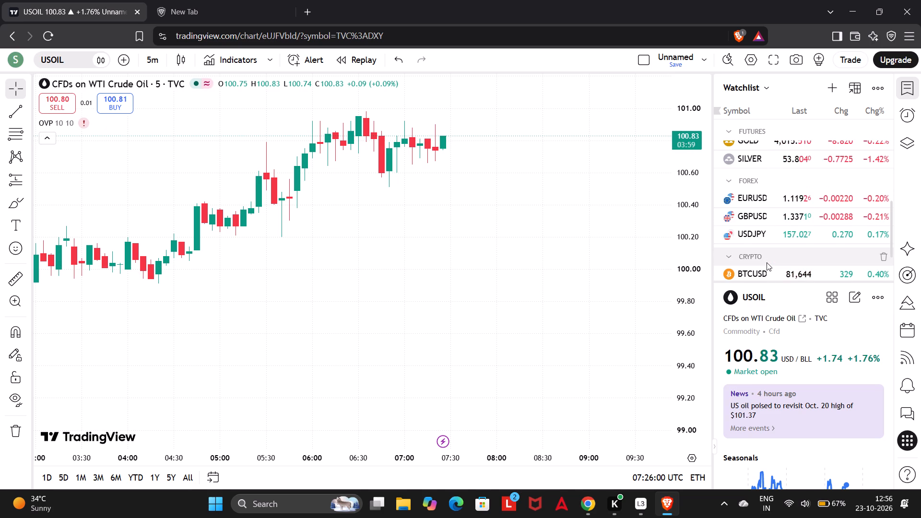
scroll(765, 267, down, 1)
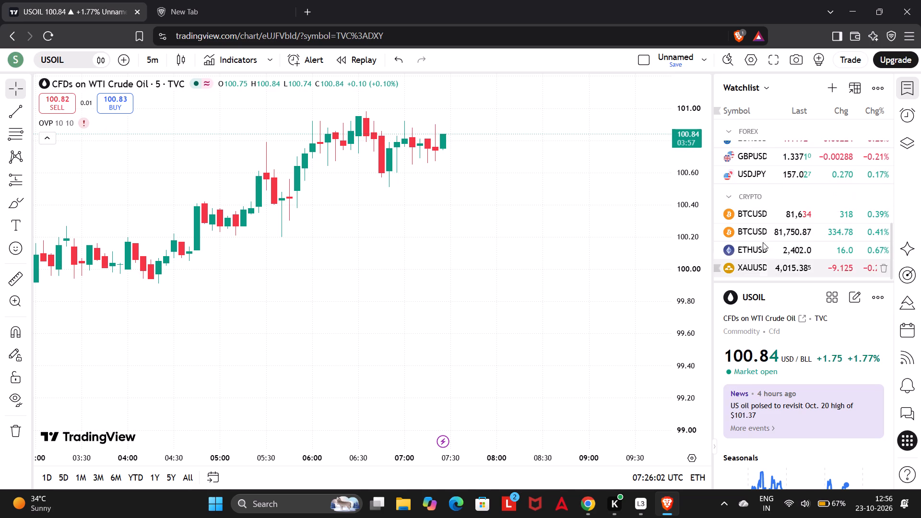
click(763, 216)
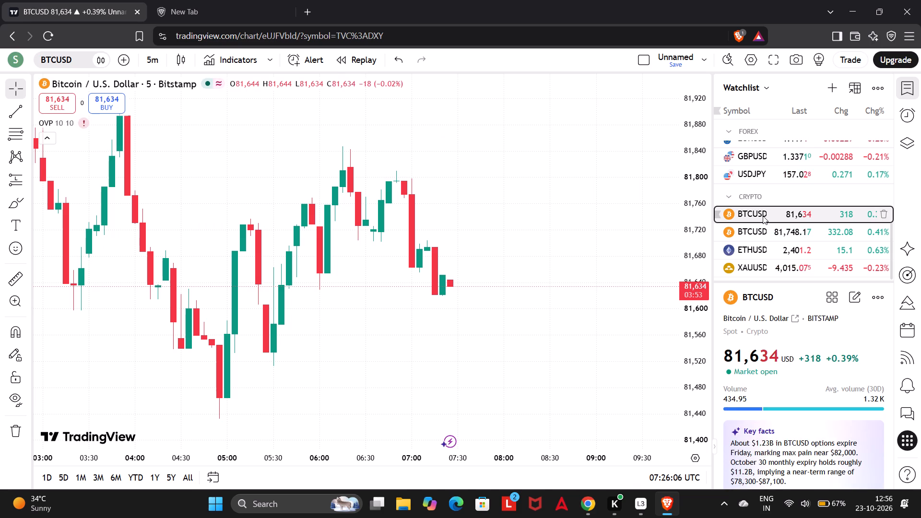
scroll(595, 243, down, 5)
scroll(594, 244, up, 2)
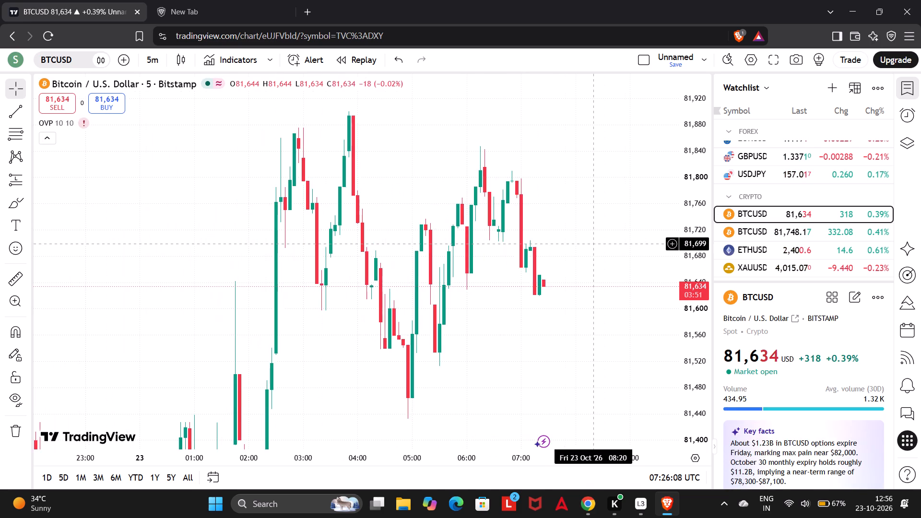
scroll(594, 244, up, 4)
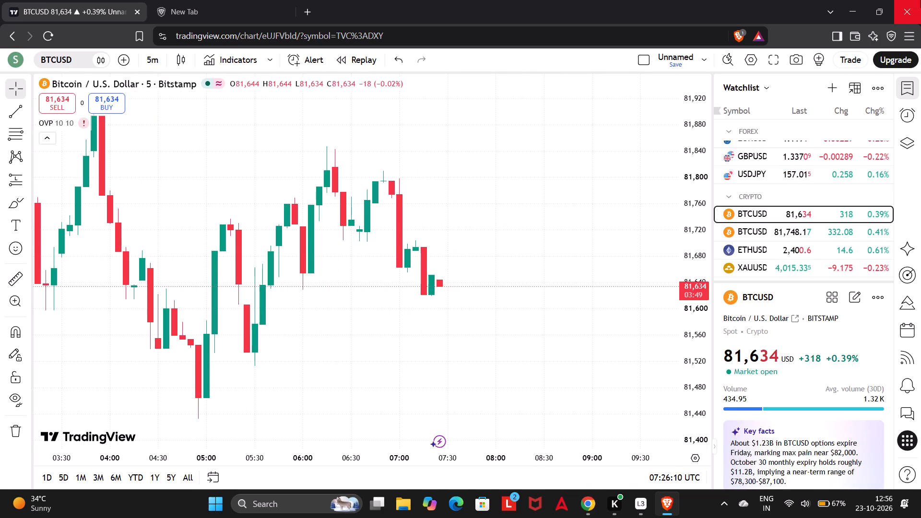
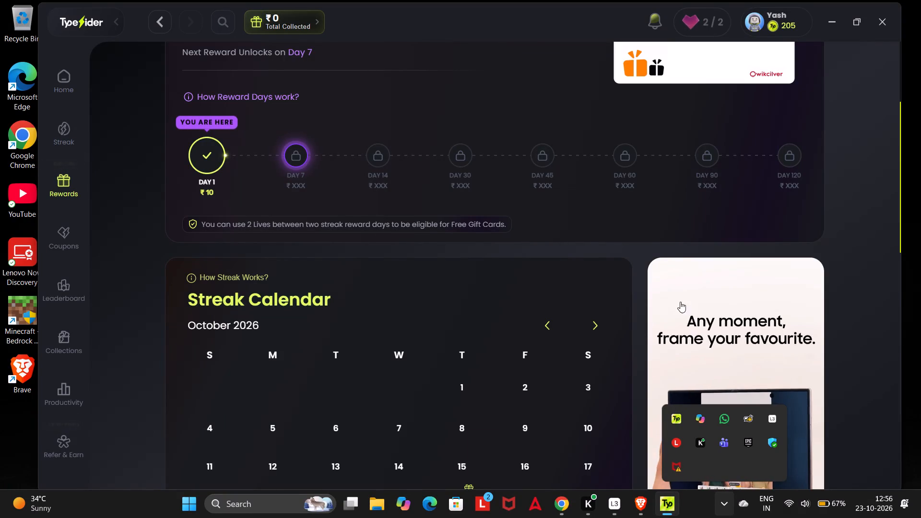
Look over the top of Typesider's Giftcard Rewards page and close its window.
scroll(396, 235, up, 3)
scroll(490, 202, up, 4)
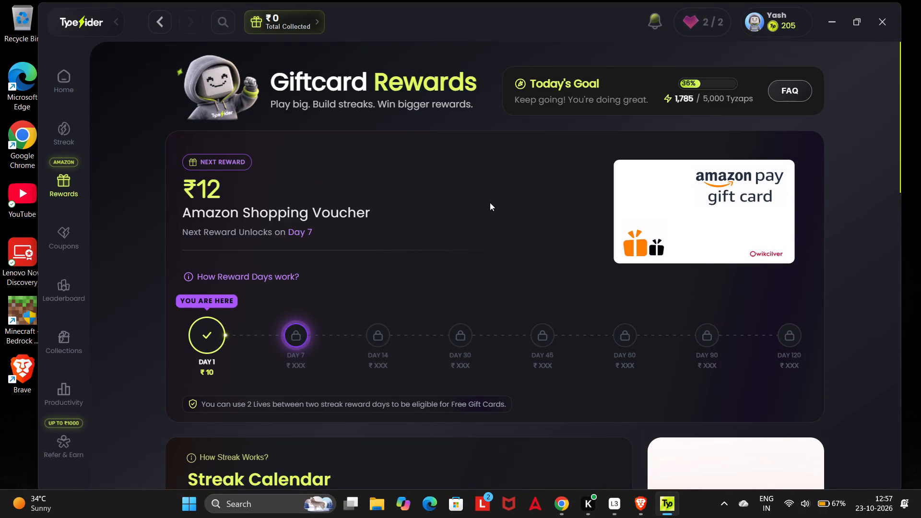
scroll(490, 202, up, 1)
triple_click(490, 203)
triple_click(490, 203)
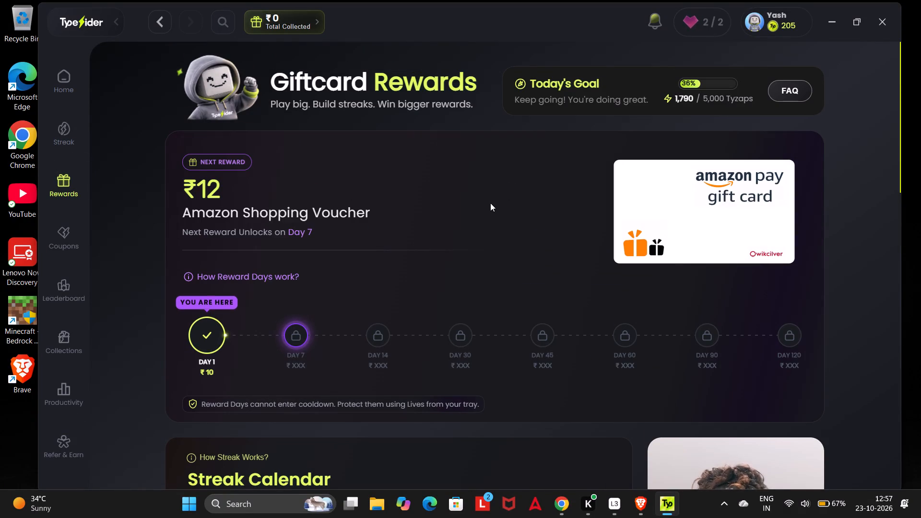
click(894, 9)
click(886, 15)
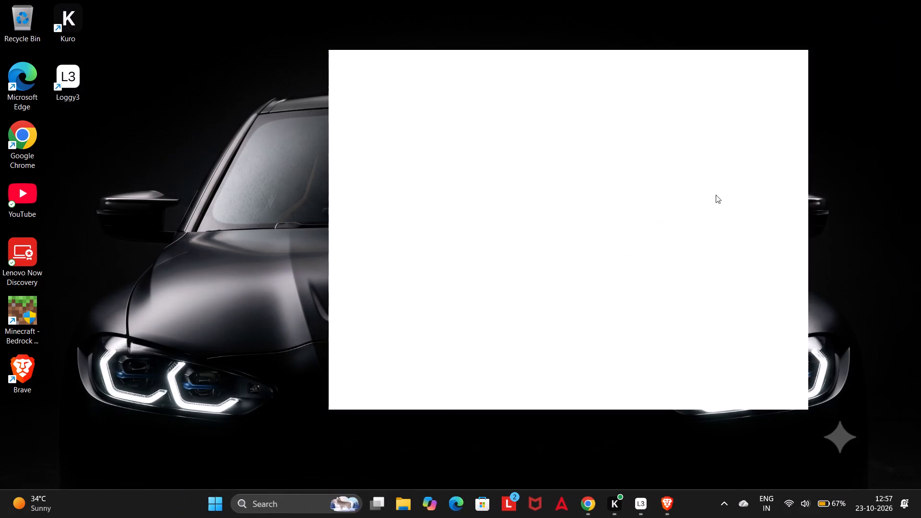
Switch back to TradingView in Brave, open XAUUSD from the watchlist's Crypto section and examine its 5-minute candles over a wider time and price range.
click(671, 504)
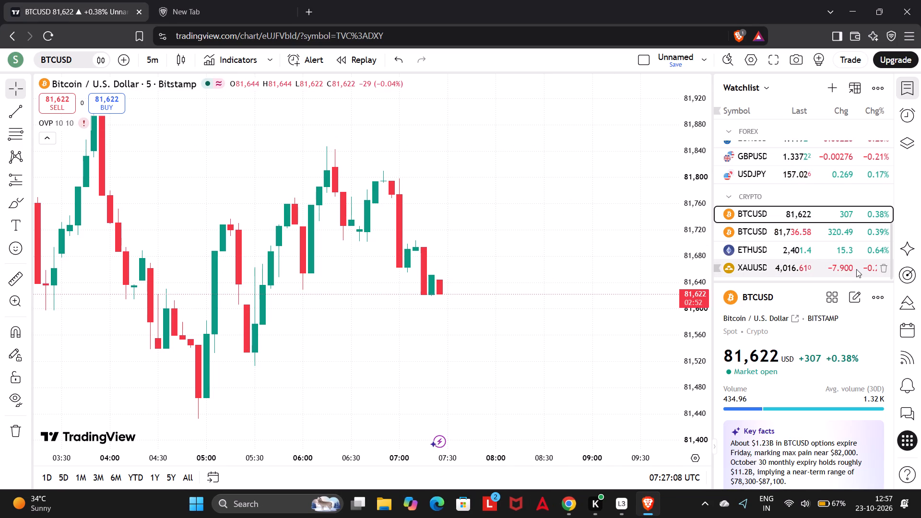
scroll(856, 269, down, 2)
click(767, 271)
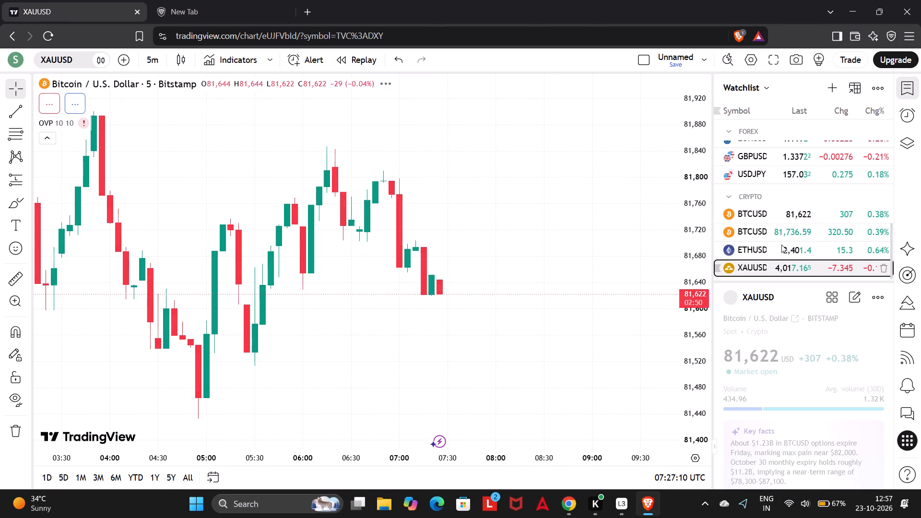
scroll(476, 220, down, 2)
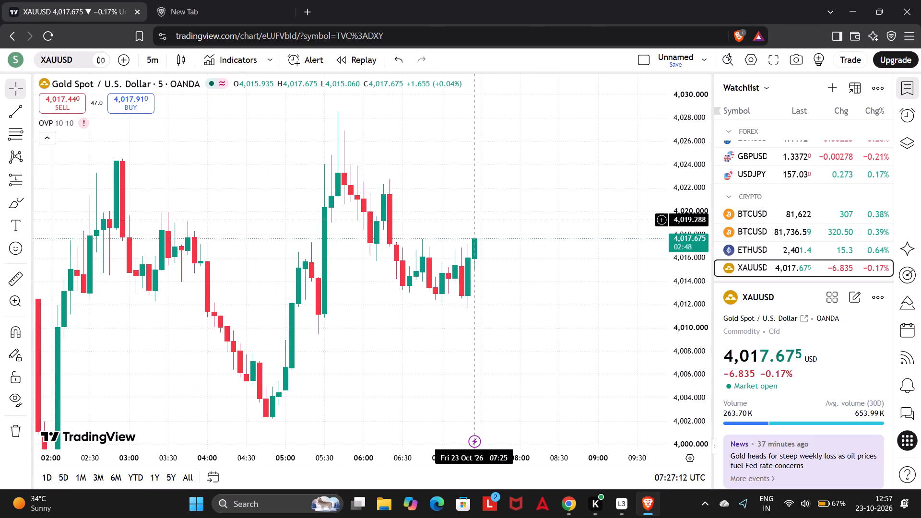
scroll(476, 220, down, 5)
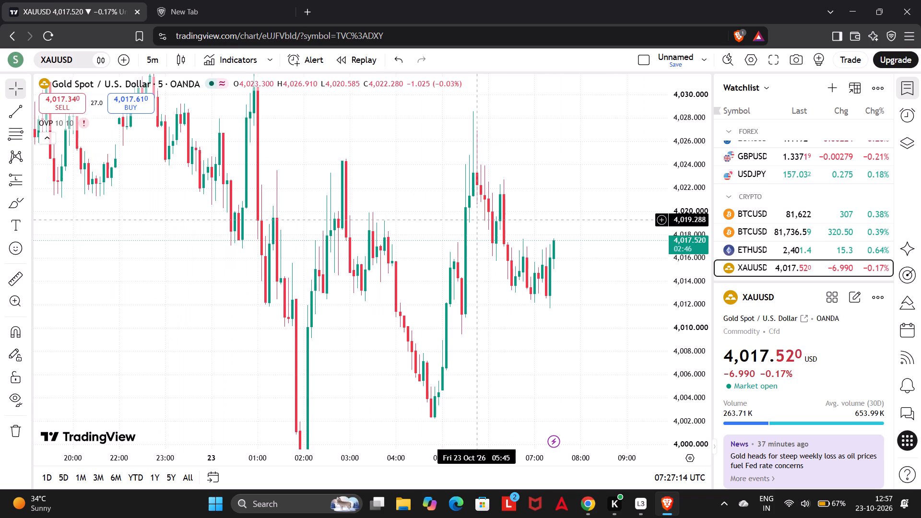
scroll(476, 220, down, 1)
scroll(476, 220, up, 3)
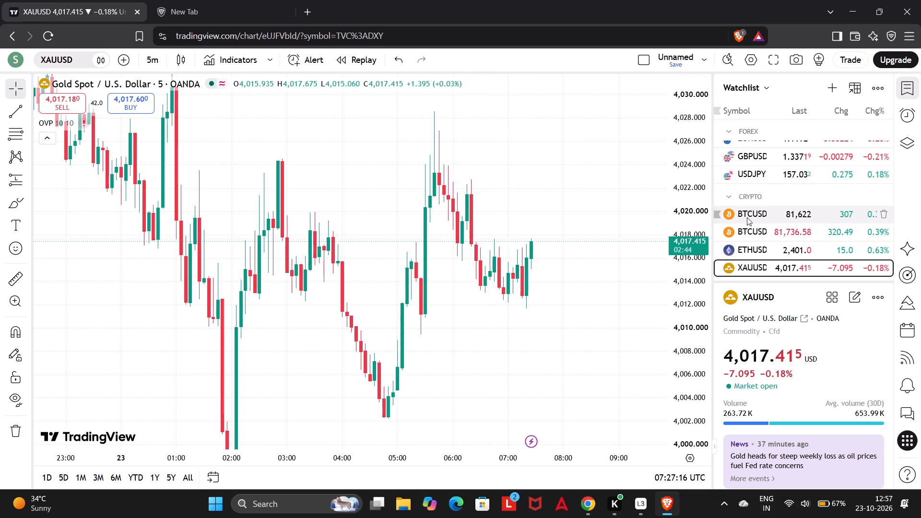
scroll(698, 228, down, 3)
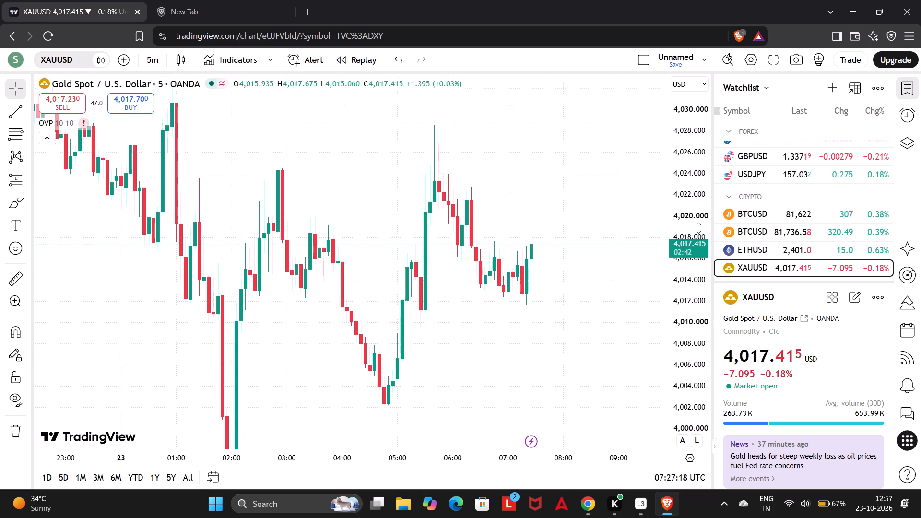
scroll(698, 228, down, 13)
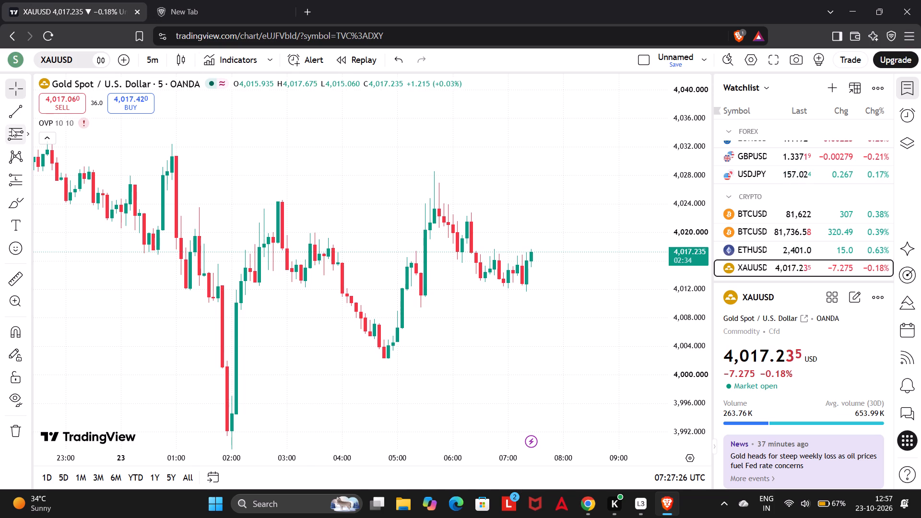
Draw a descending trend line from the 00:55 high at about 4,031 past the next lower peak to about 4,009 beyond the latest candle.
click(15, 111)
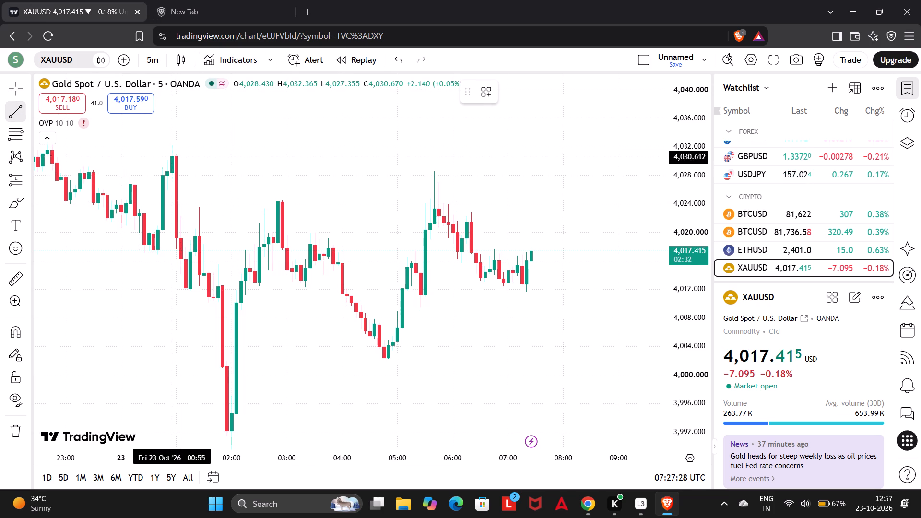
drag(173, 152, 273, 200)
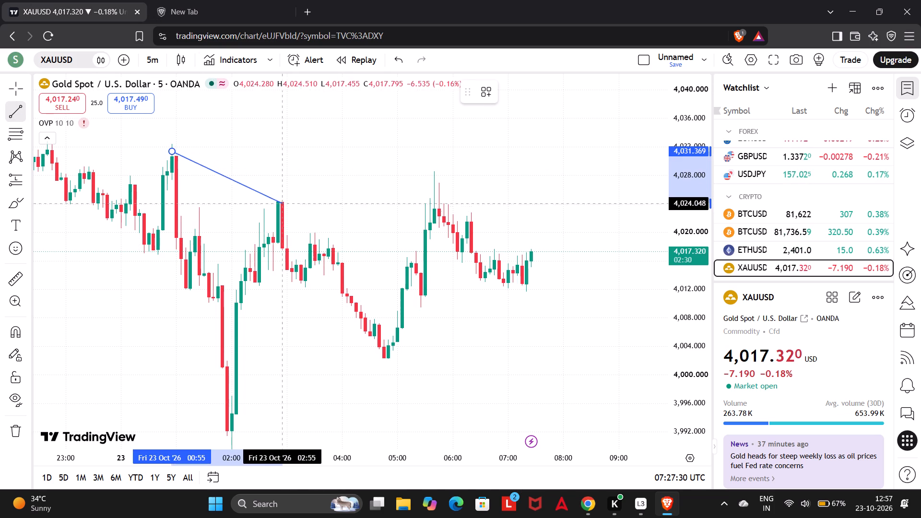
drag(273, 200, 445, 273)
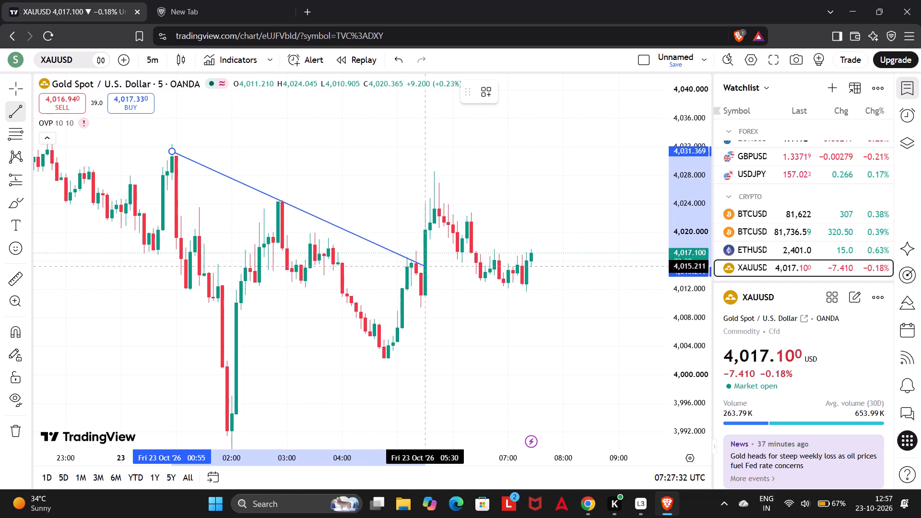
drag(445, 273, 547, 308)
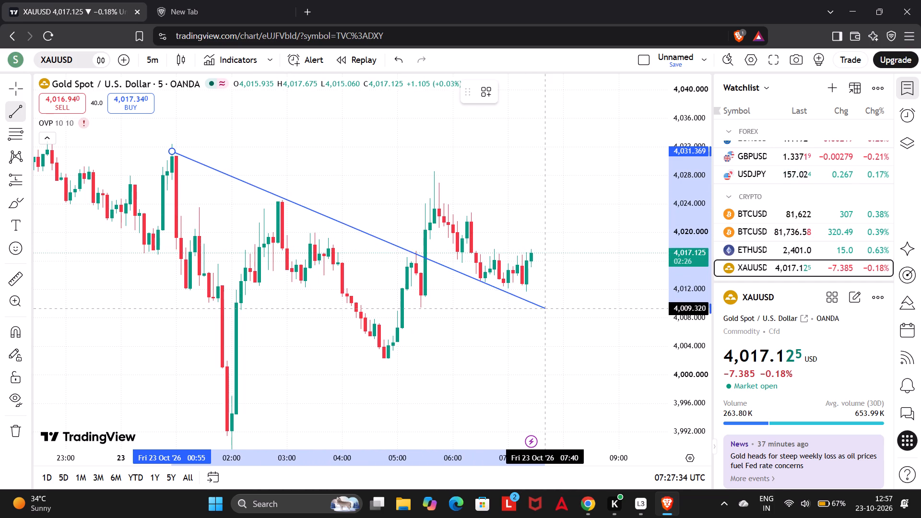
drag(547, 308, 551, 312)
click(551, 312)
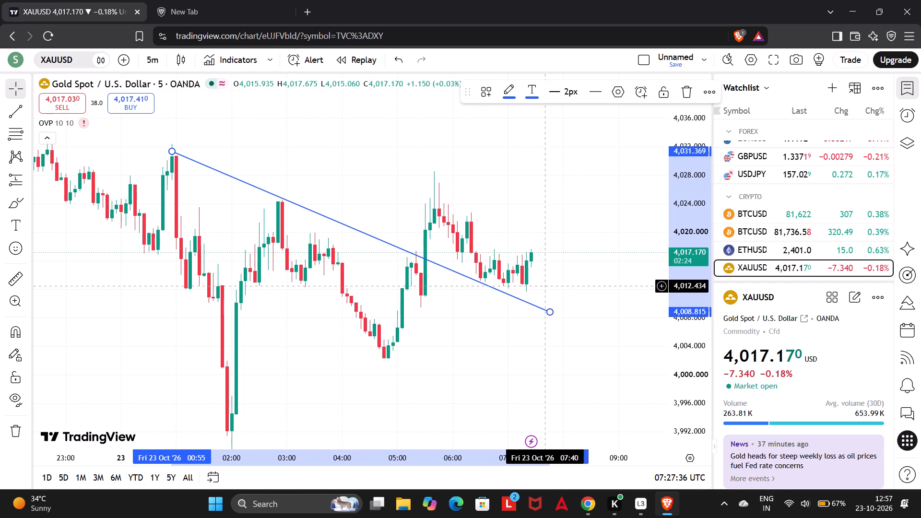
click(554, 266)
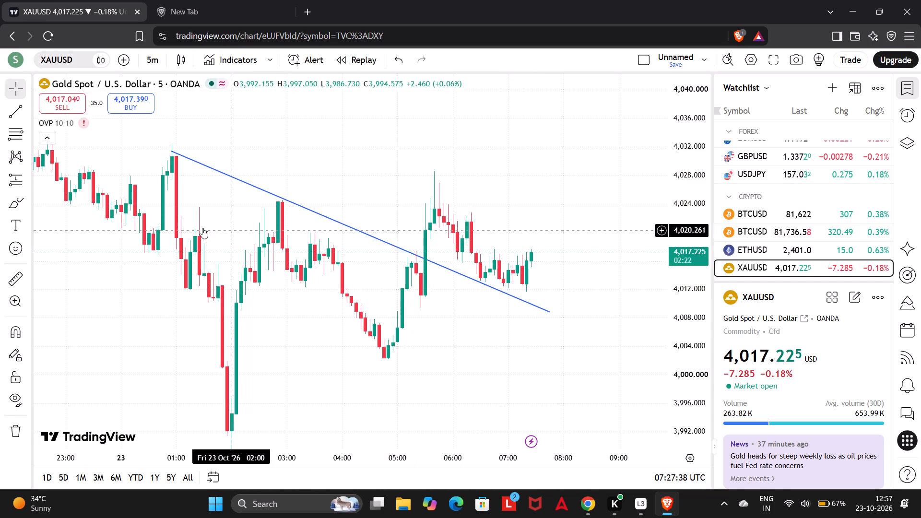
Draw an ascending trend line from the 02:00 low at about 3,992 through the next higher low to about 4,014 near 08:15.
scroll(188, 327, down, 2)
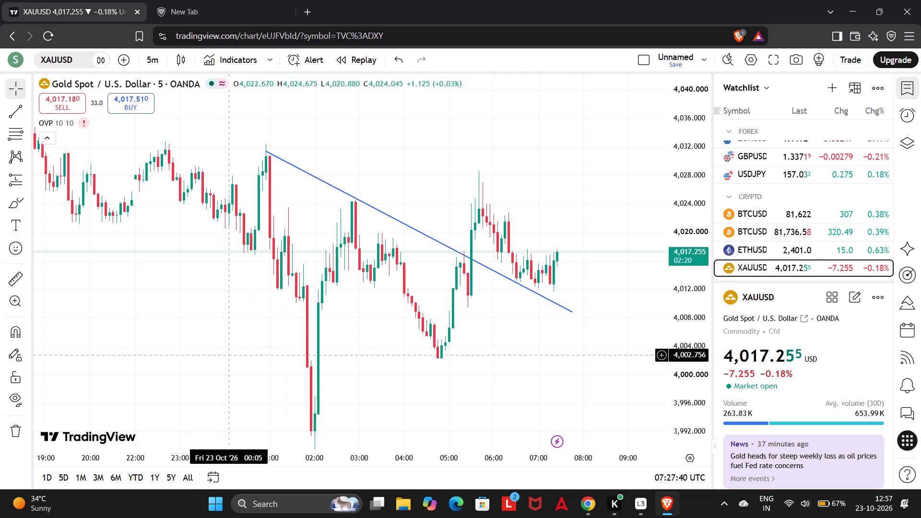
drag(645, 325, 648, 242)
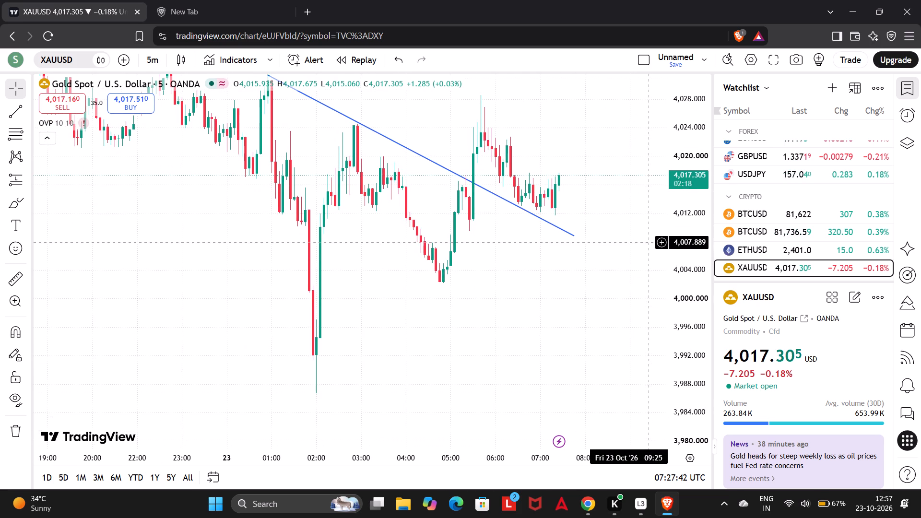
click(8, 120)
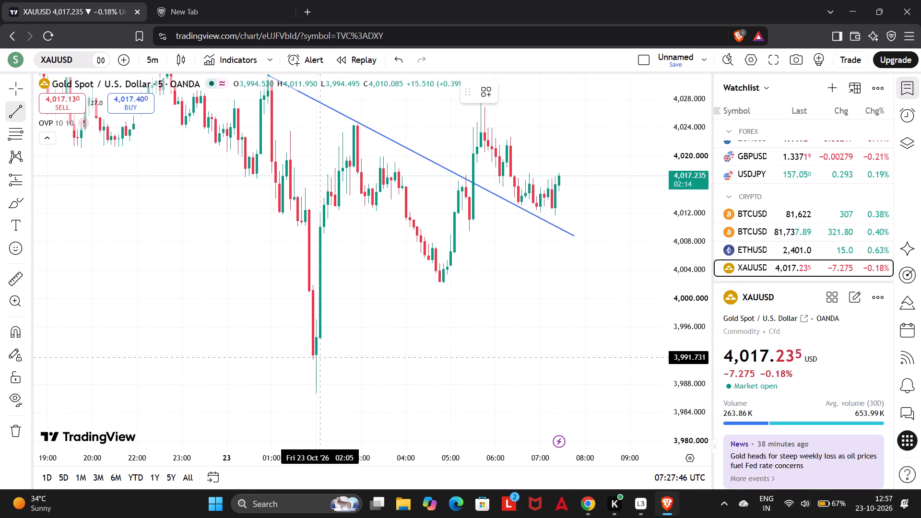
drag(316, 357, 523, 232)
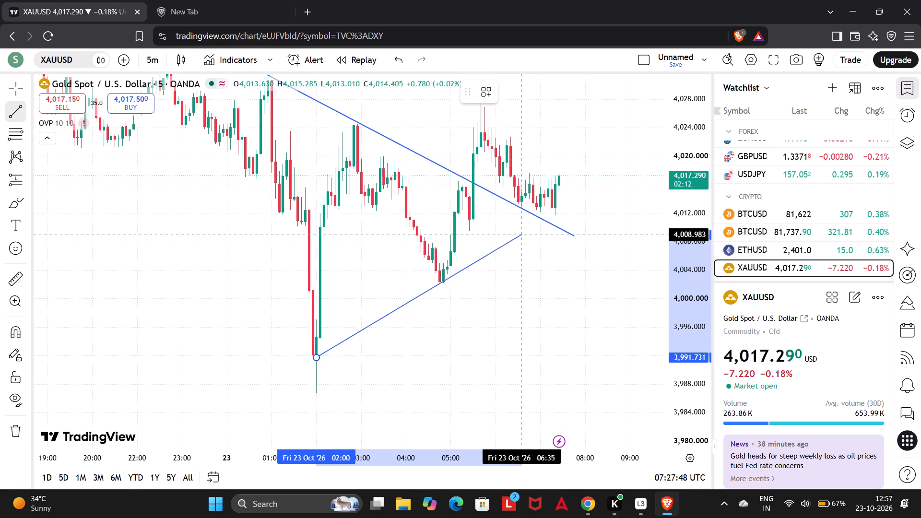
drag(523, 232, 595, 195)
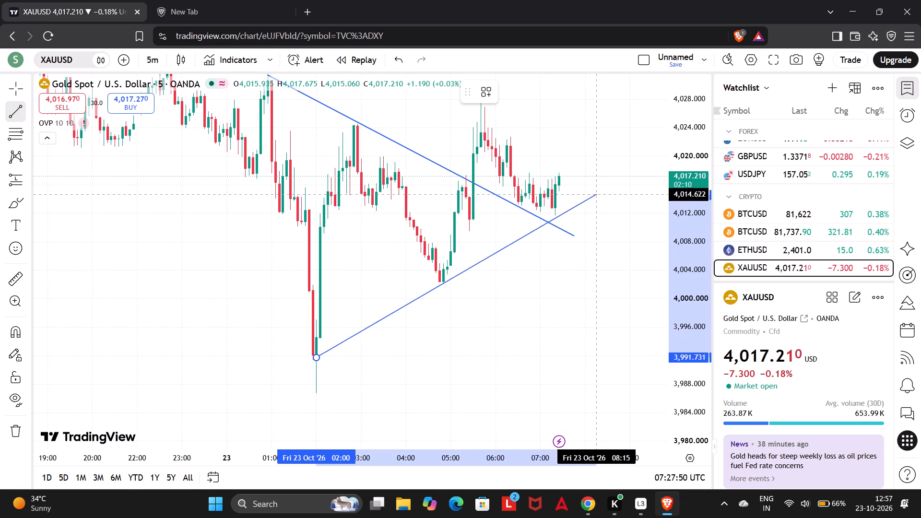
drag(595, 195, 597, 196)
click(598, 196)
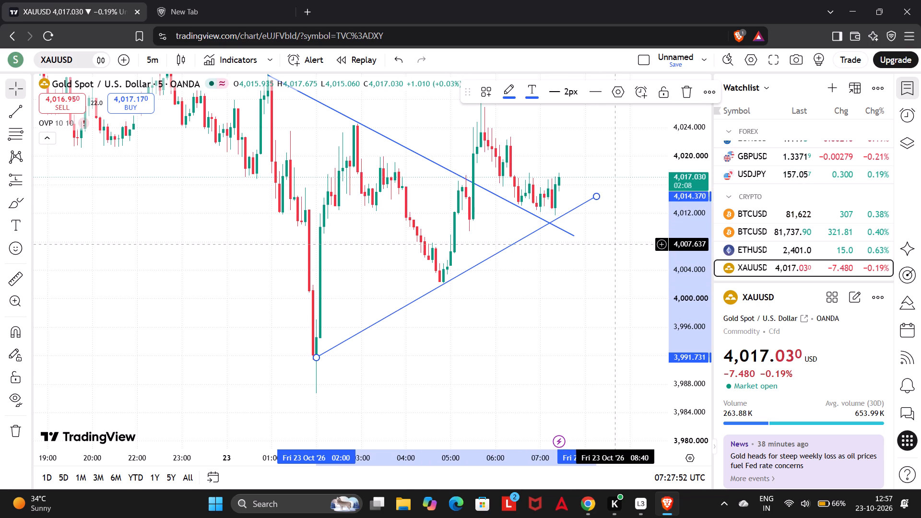
click(615, 244)
Examine the XAUUSD candles around the two crossing trend lines over narrower and wider time spans and a wider price range.
scroll(598, 274, up, 1)
scroll(598, 274, down, 1)
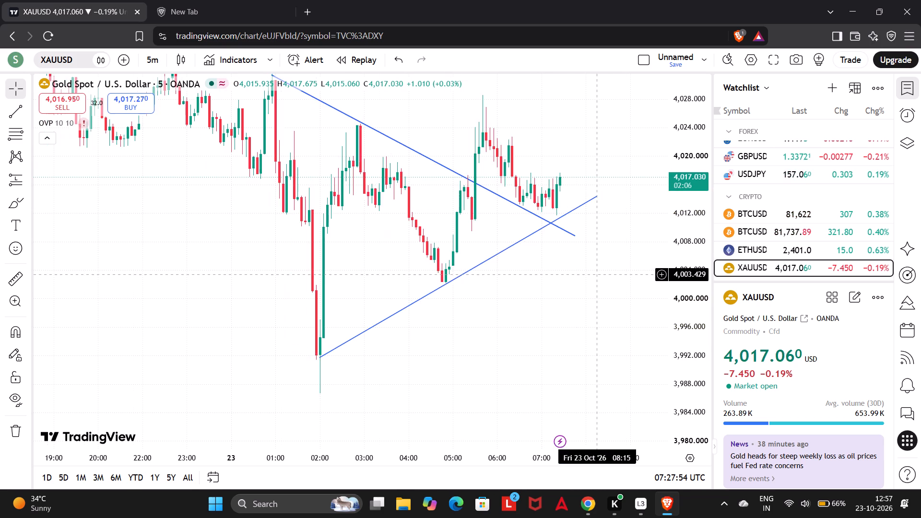
scroll(598, 274, down, 1)
scroll(598, 274, up, 2)
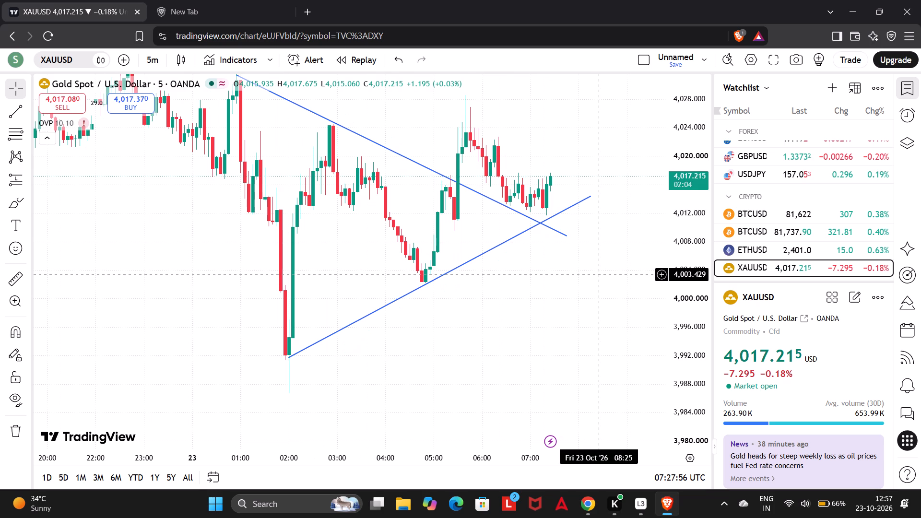
scroll(673, 259, up, 2)
scroll(673, 259, down, 3)
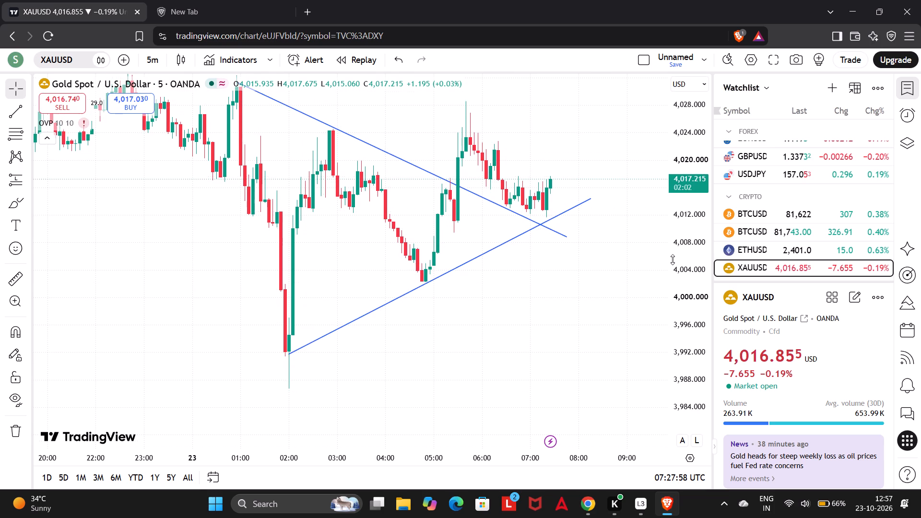
scroll(673, 259, down, 6)
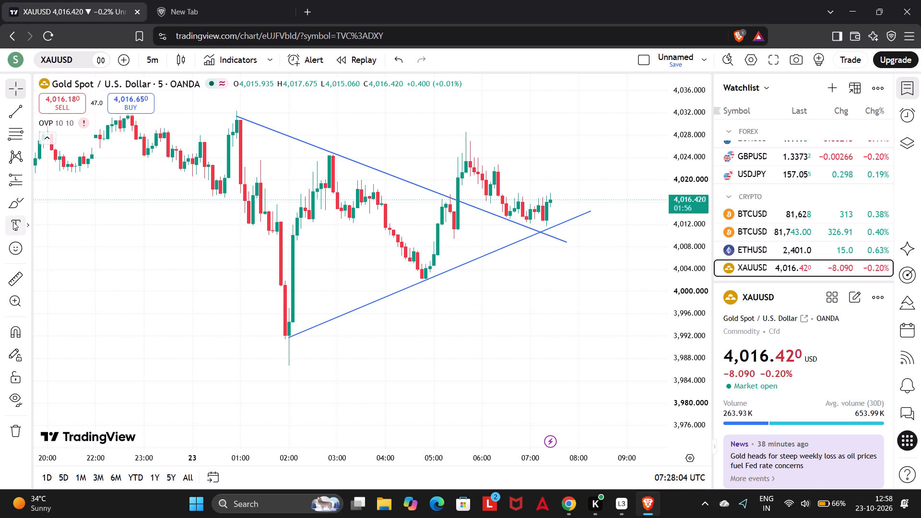
Place a long position near 03:45 with entry at about 4,017.6 and target about 4,026.8, and tighten its stop to about 4,013.3.
click(15, 175)
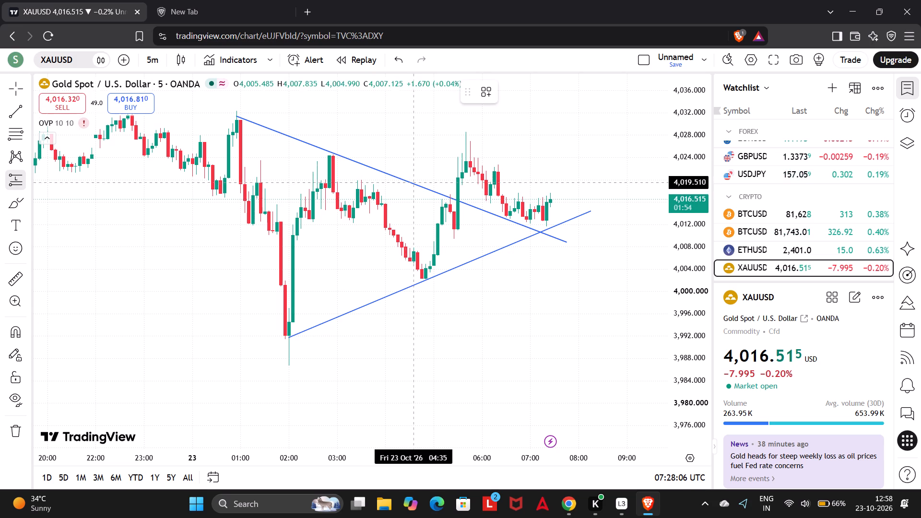
click(373, 193)
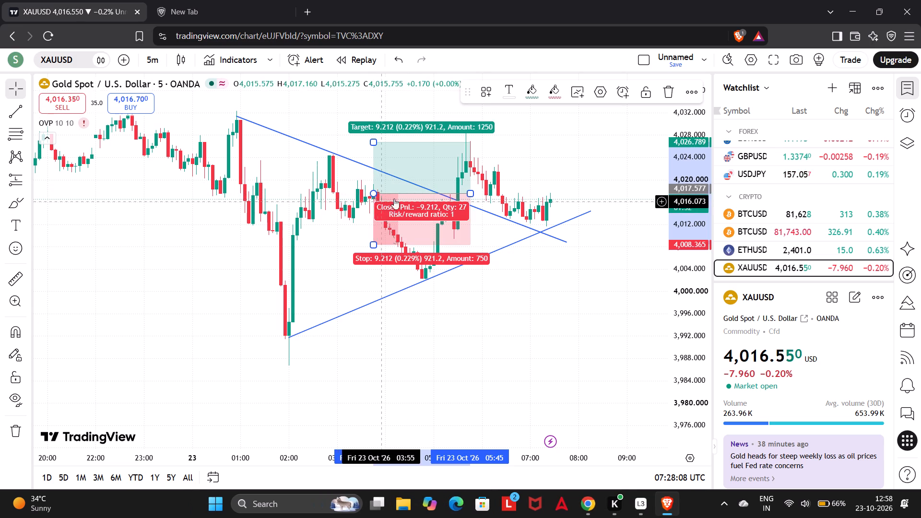
drag(374, 244, 378, 211)
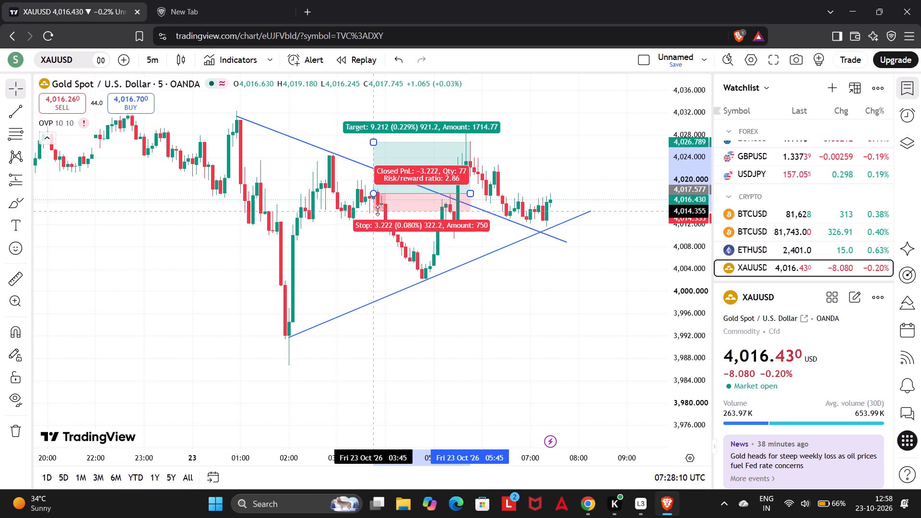
drag(378, 211, 381, 217)
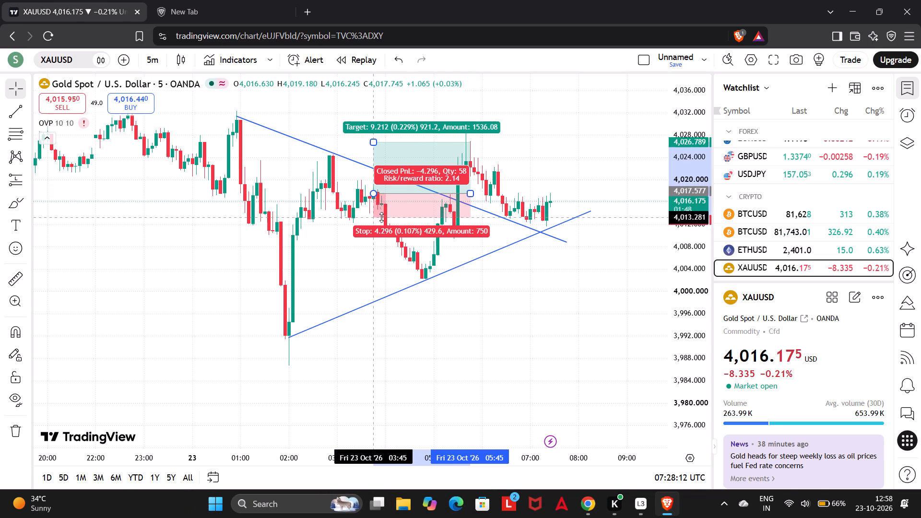
drag(381, 217, 384, 217)
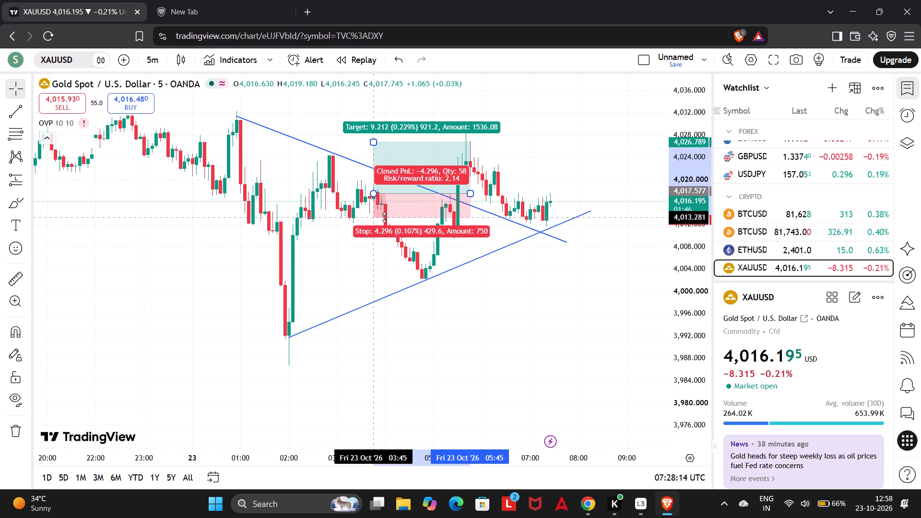
drag(384, 217, 384, 229)
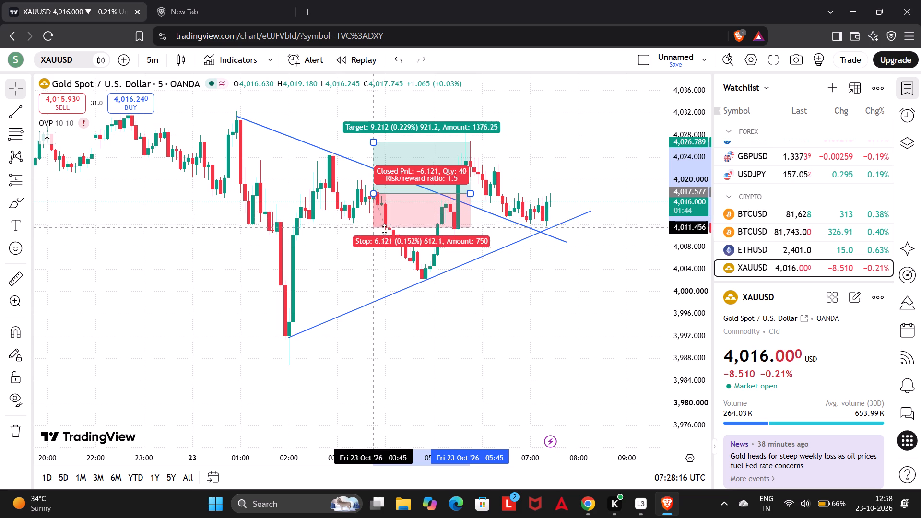
drag(384, 229, 383, 212)
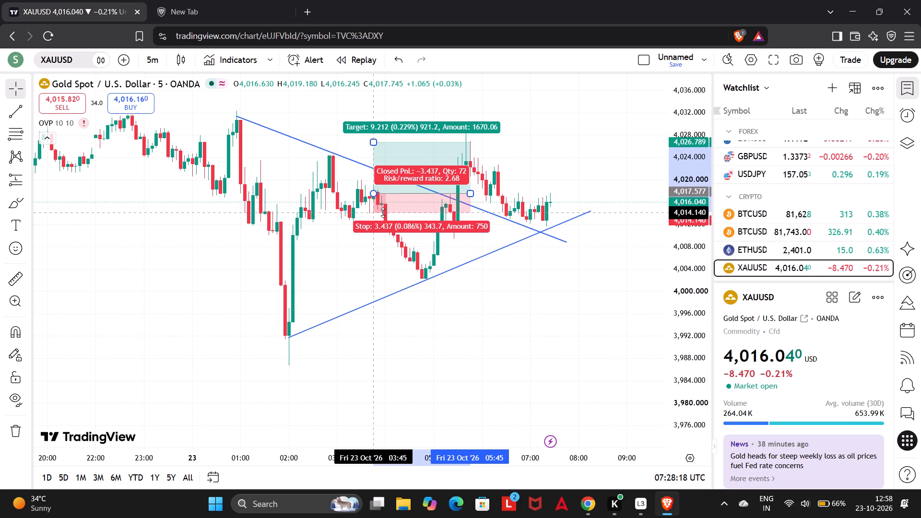
drag(383, 212, 383, 213)
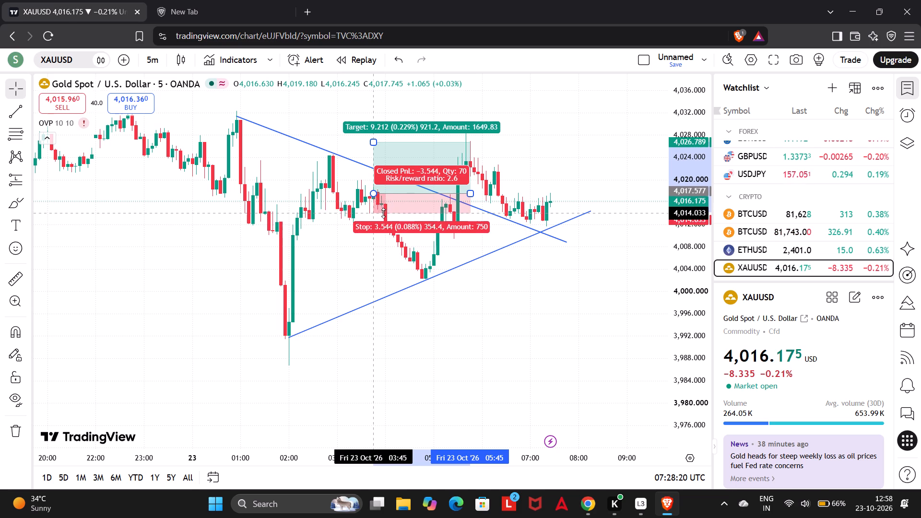
drag(383, 213, 383, 217)
Move the long position to the latest candles, starting at 06:50 with entry at about 4,015.4 and stop at about 4,011.1.
drag(408, 190, 477, 198)
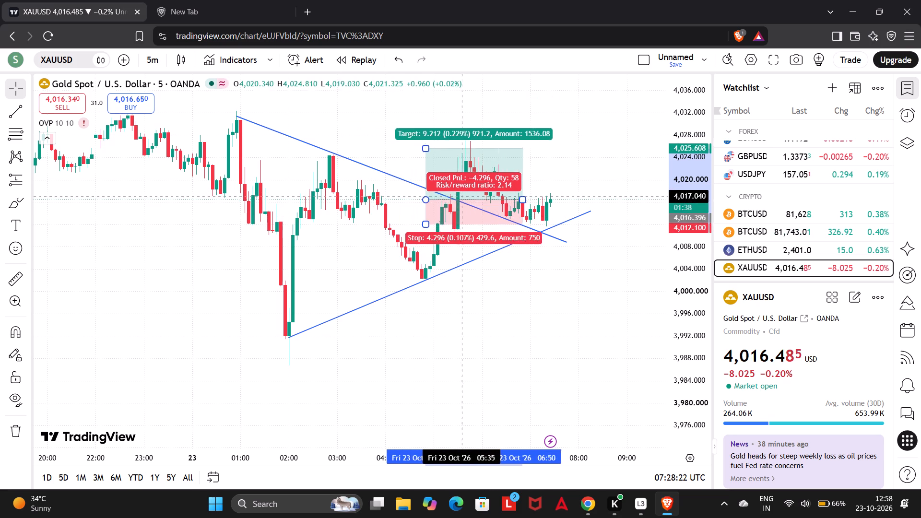
drag(477, 198, 557, 200)
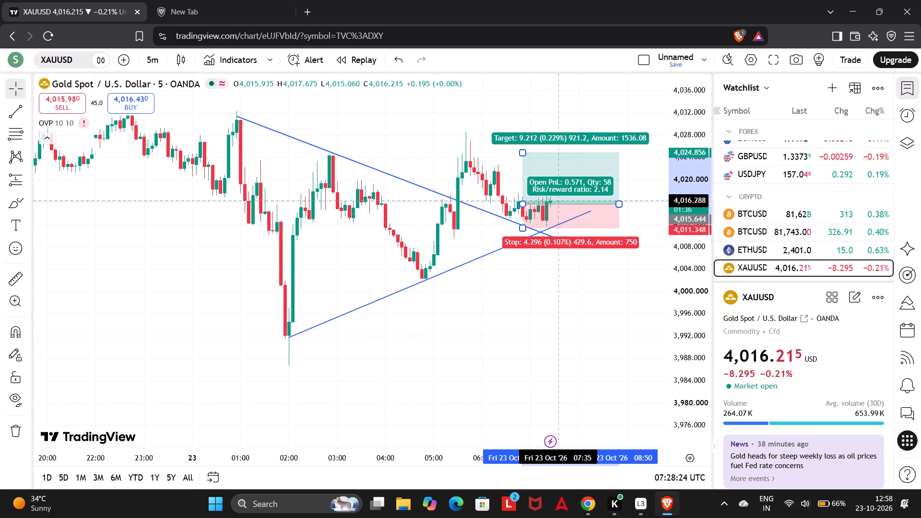
drag(557, 200, 558, 200)
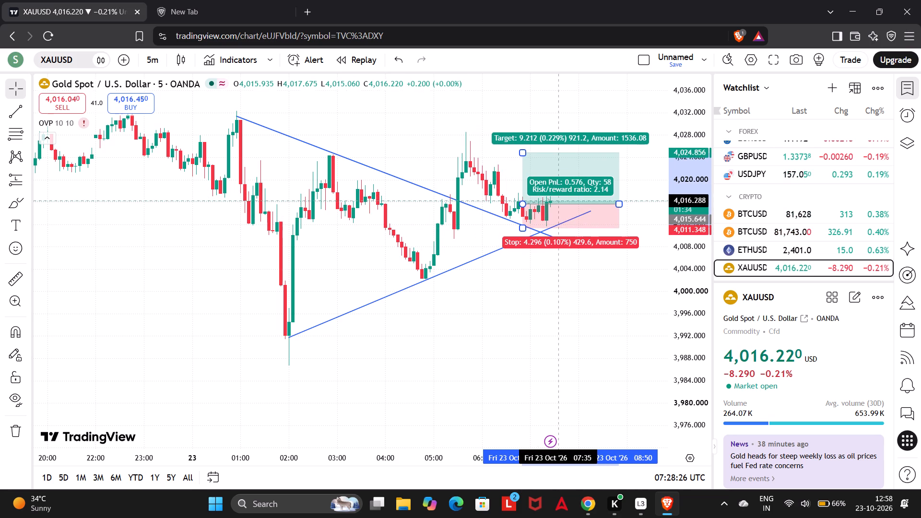
drag(558, 200, 559, 201)
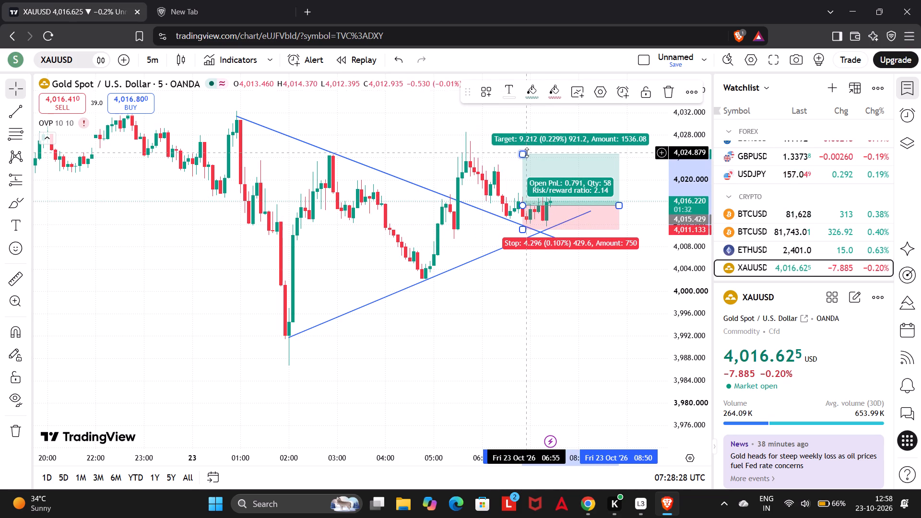
Raise the long position's target to about 4,032.3 and deselect the drawing.
drag(520, 155, 521, 106)
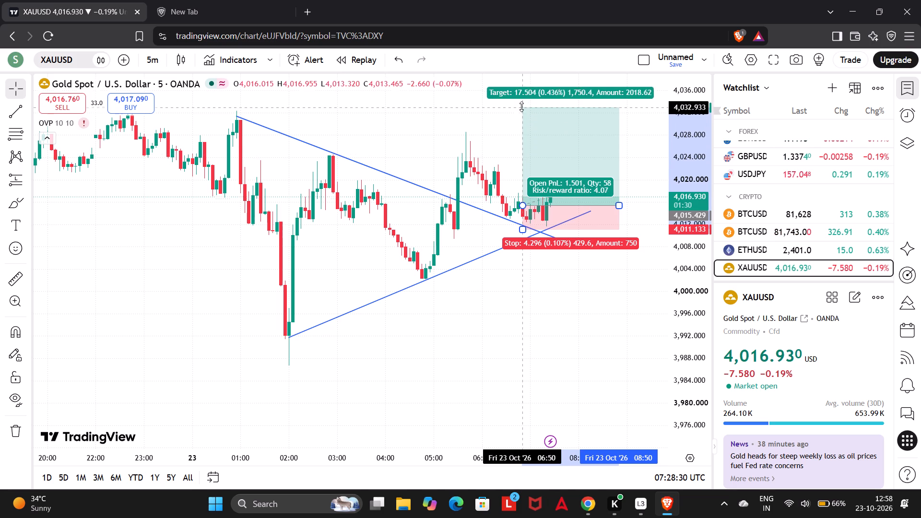
drag(521, 106, 522, 102)
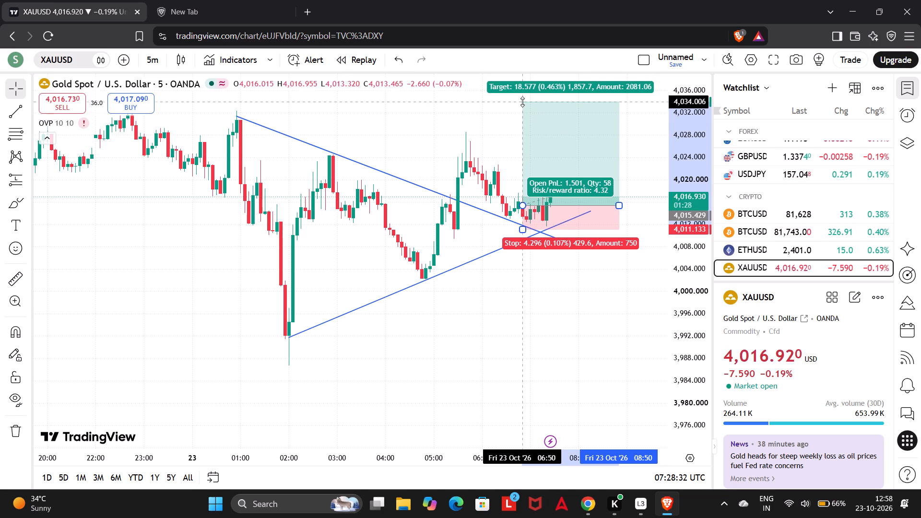
drag(522, 102, 523, 111)
click(440, 146)
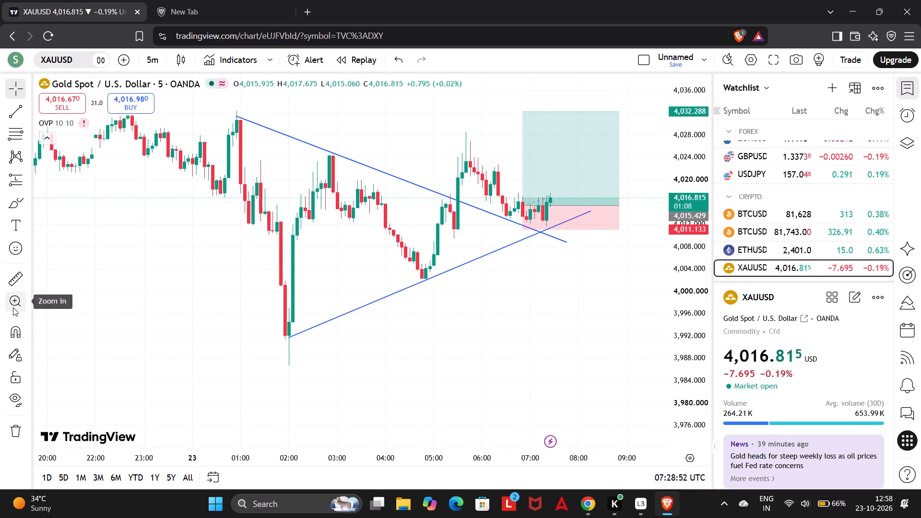
Turn on magnet mode for drawing anchors and dismiss its explanation.
click(11, 324)
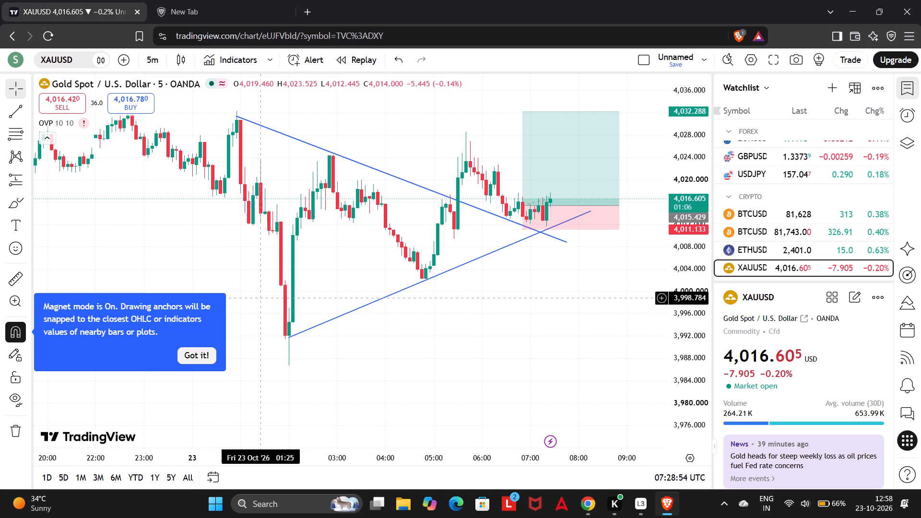
click(203, 353)
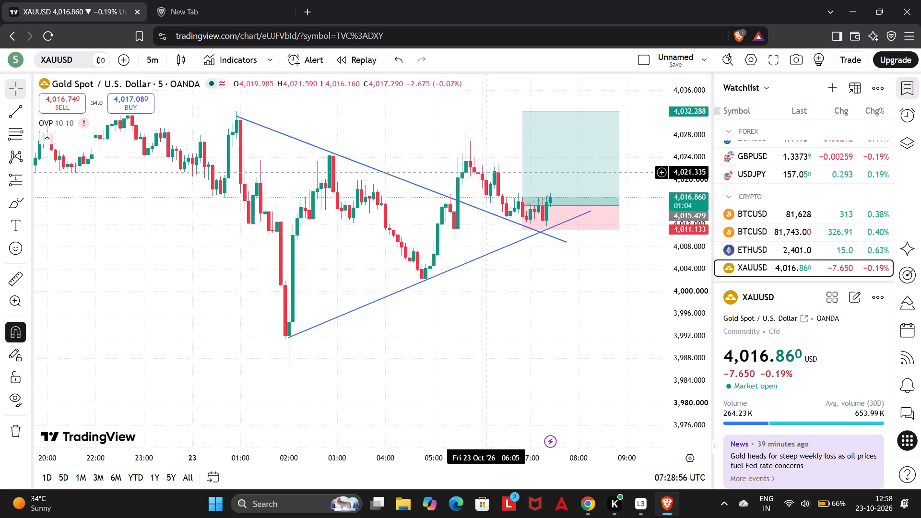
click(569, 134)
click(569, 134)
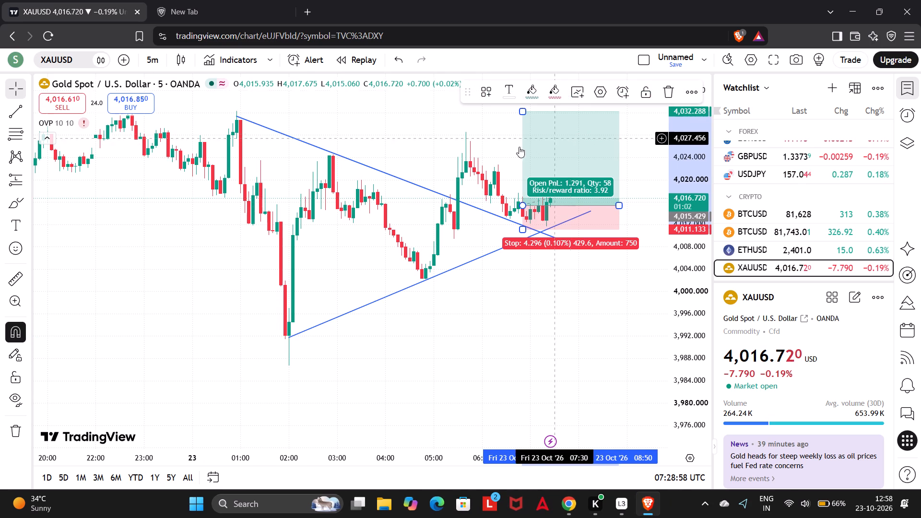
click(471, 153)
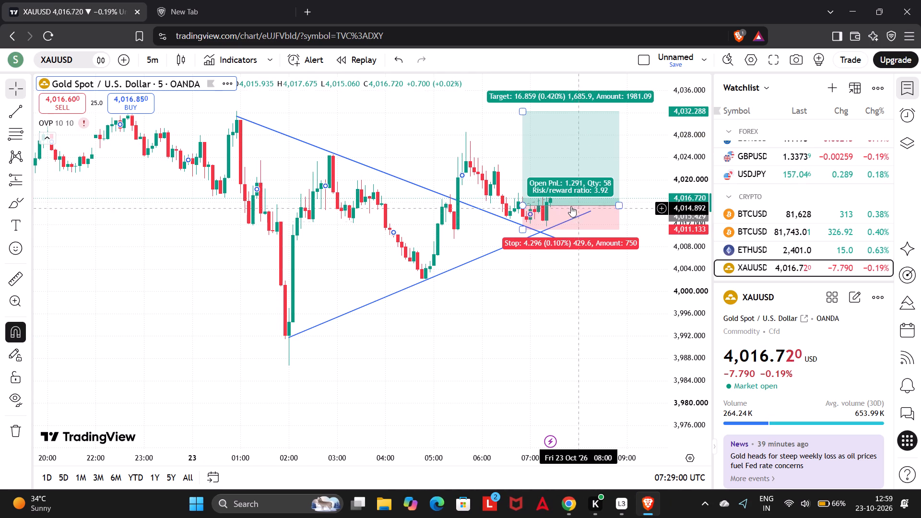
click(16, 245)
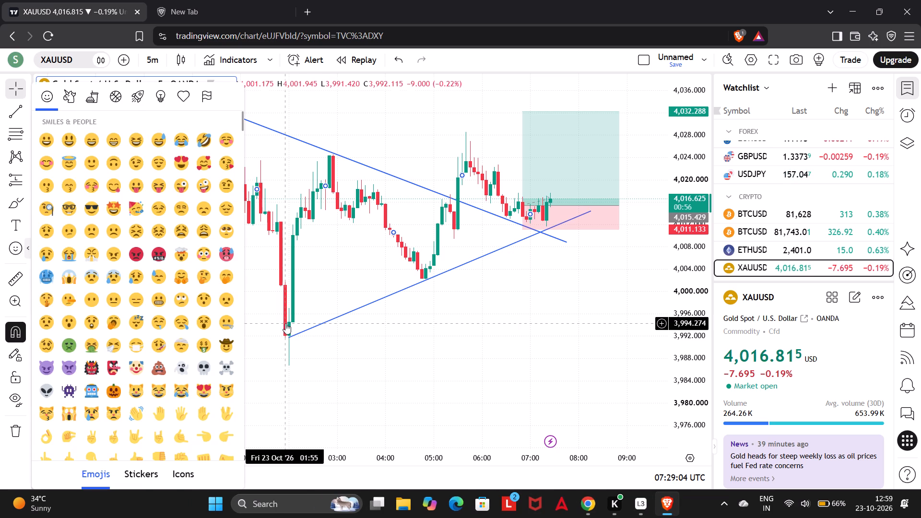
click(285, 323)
Examine the latest XAUUSD candles inside the long position and around the trend line crossing at close range.
scroll(76, 308, down, 2)
scroll(28, 310, up, 3)
scroll(80, 302, up, 2)
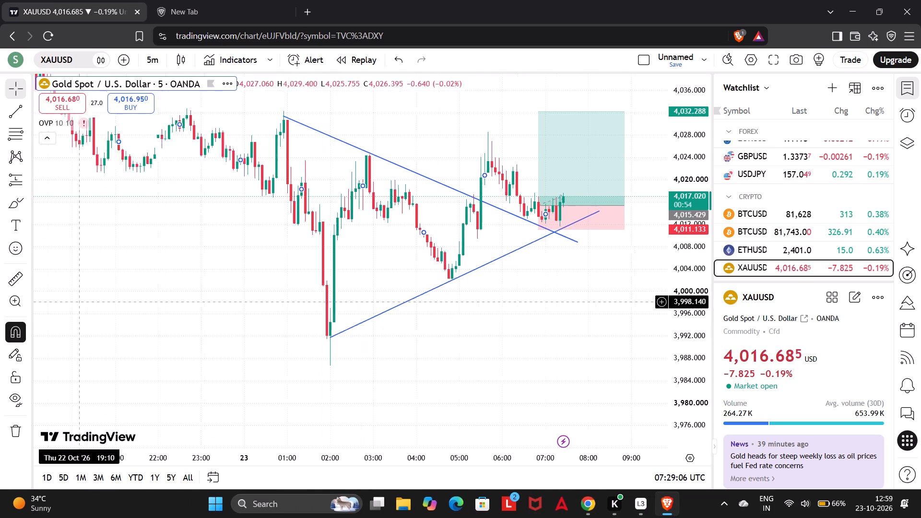
scroll(80, 302, up, 1)
scroll(233, 302, up, 8)
scroll(449, 292, up, 3)
drag(544, 307, 551, 261)
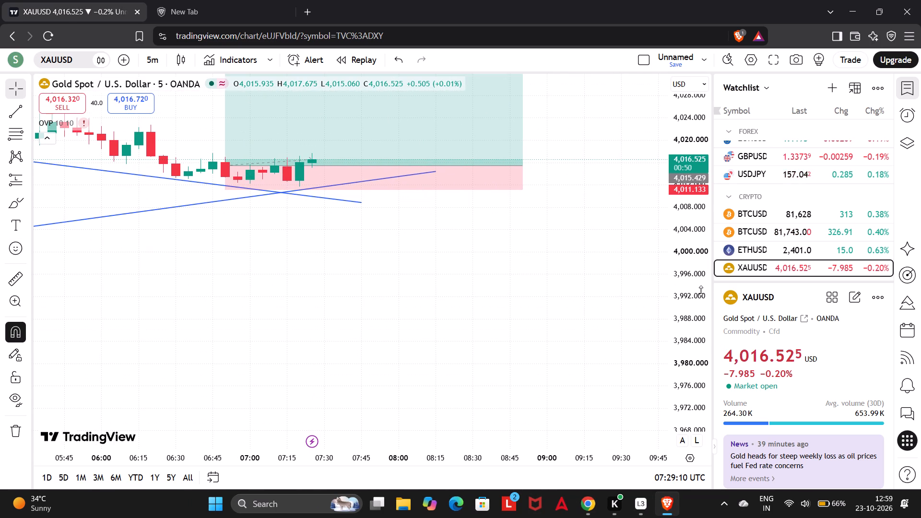
scroll(701, 291, up, 8)
scroll(507, 286, up, 3)
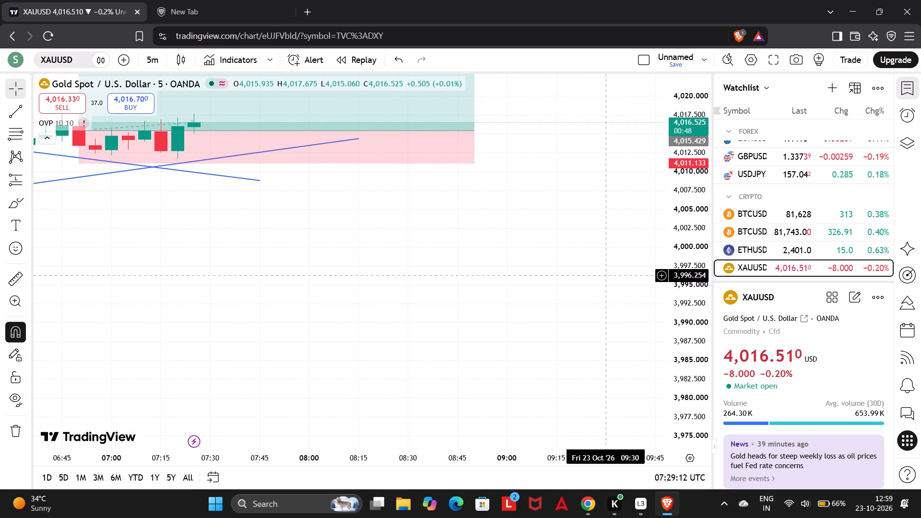
scroll(677, 266, up, 6)
scroll(677, 266, down, 8)
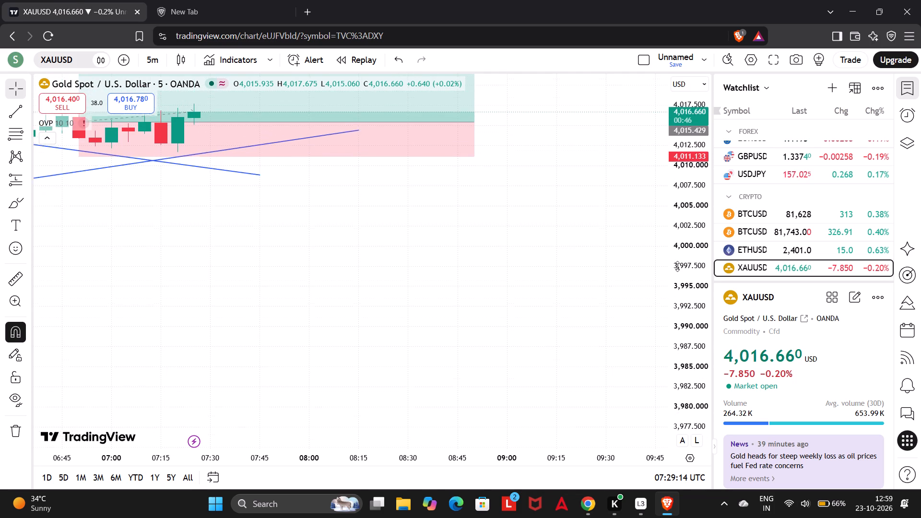
scroll(677, 266, down, 1)
scroll(677, 266, up, 9)
drag(381, 283, 520, 442)
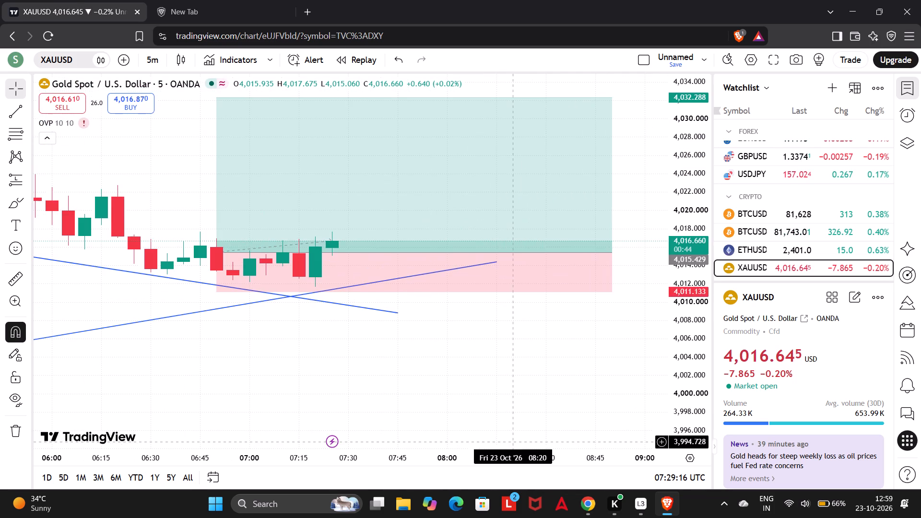
drag(520, 442, 521, 442)
scroll(711, 342, up, 16)
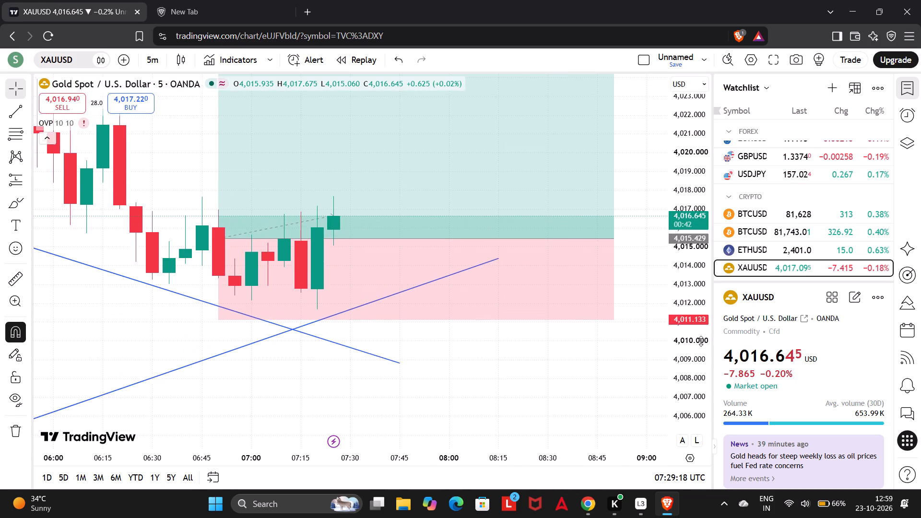
scroll(701, 341, up, 3)
scroll(406, 337, down, 1)
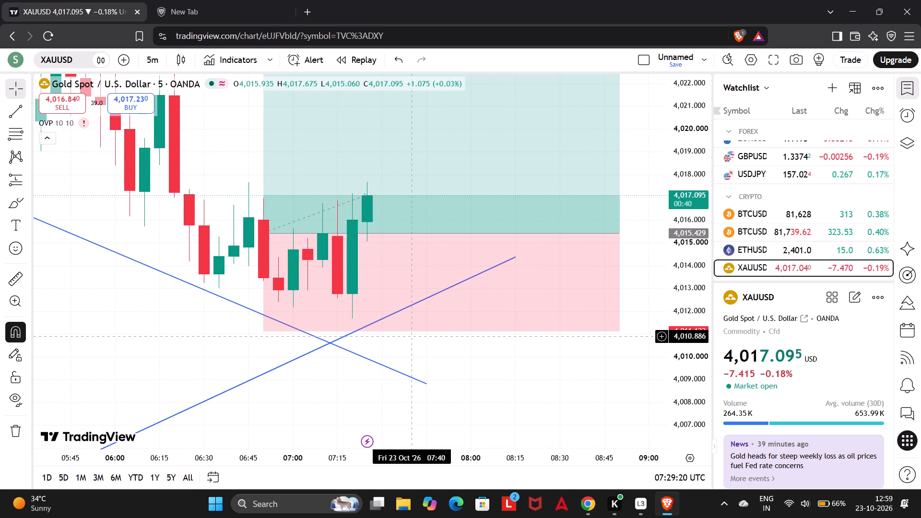
drag(405, 337, 411, 359)
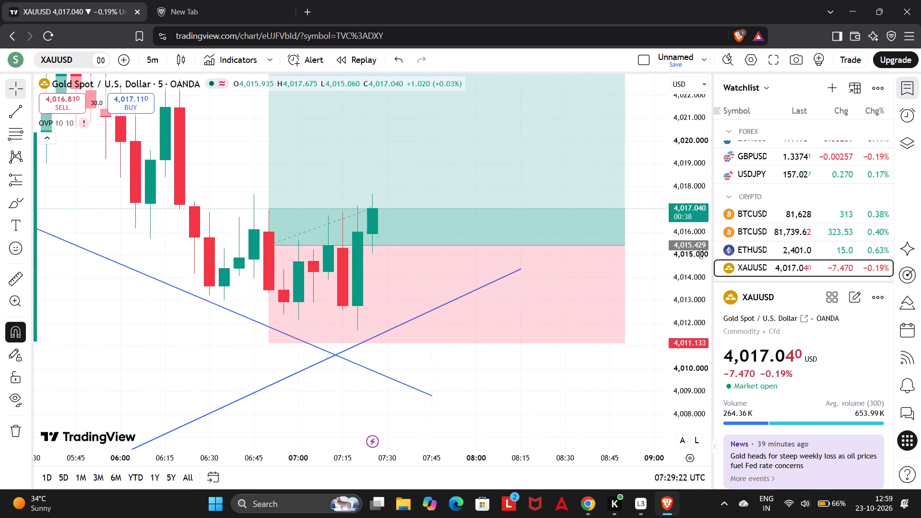
Examine the long position against the earlier XAUUSD candles and both trend lines over wider time and price ranges.
scroll(689, 259, down, 5)
scroll(689, 259, up, 4)
scroll(327, 319, down, 2)
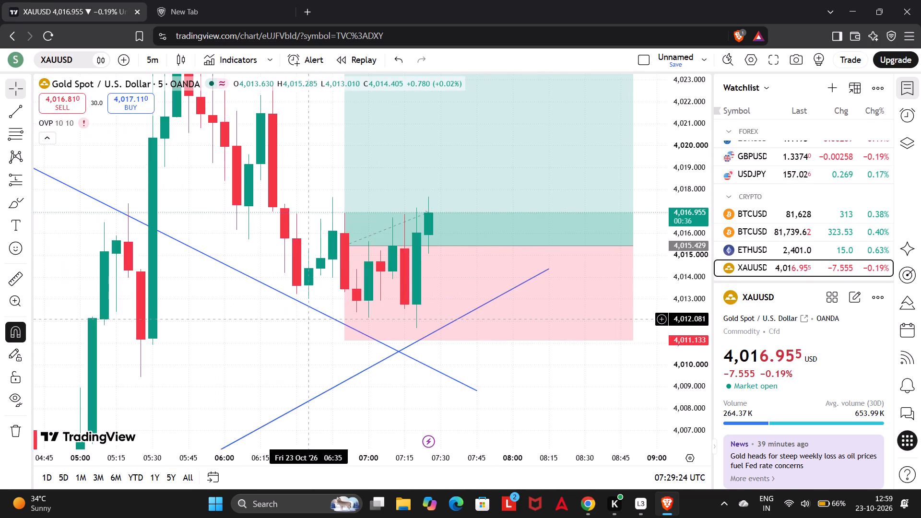
scroll(222, 319, down, 7)
scroll(678, 278, up, 3)
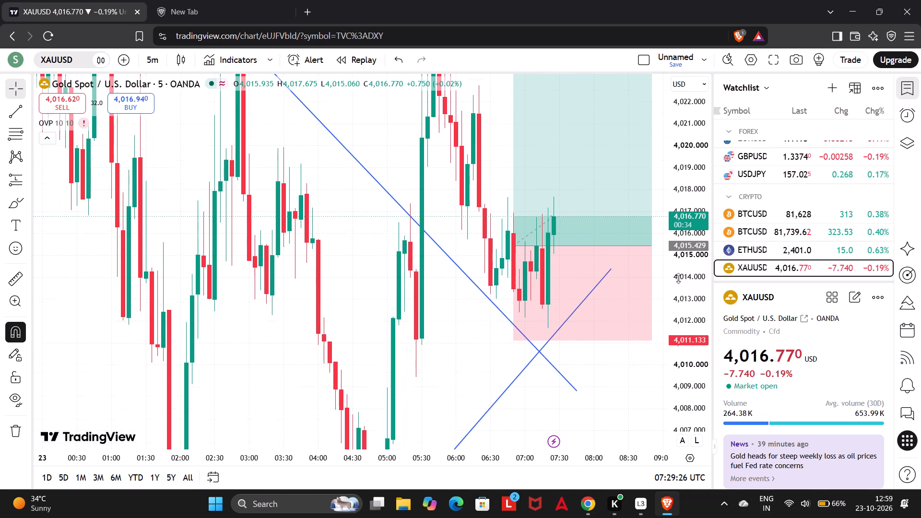
scroll(678, 278, up, 1)
scroll(678, 278, down, 13)
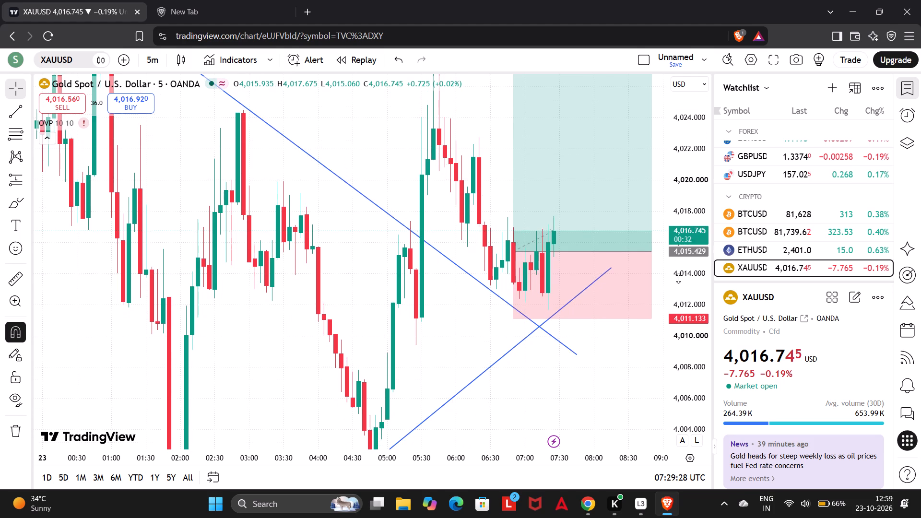
scroll(678, 278, down, 8)
scroll(678, 278, up, 3)
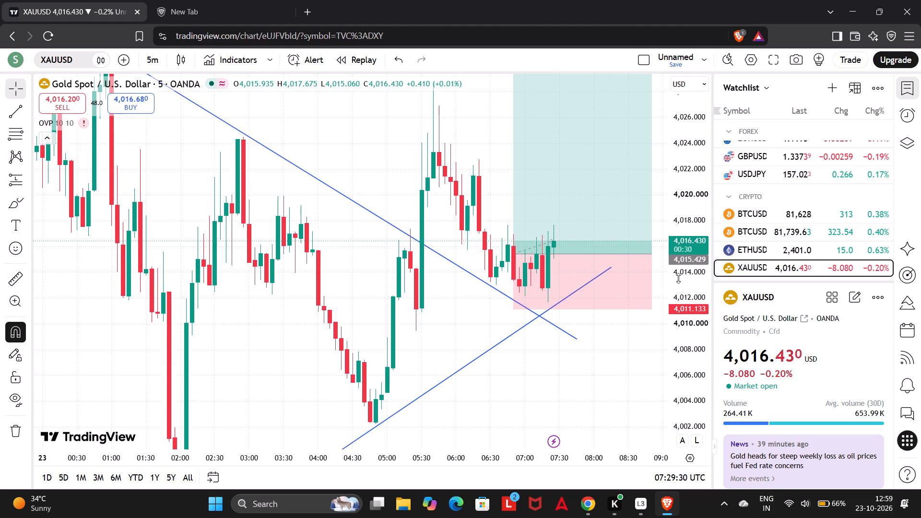
scroll(678, 278, down, 8)
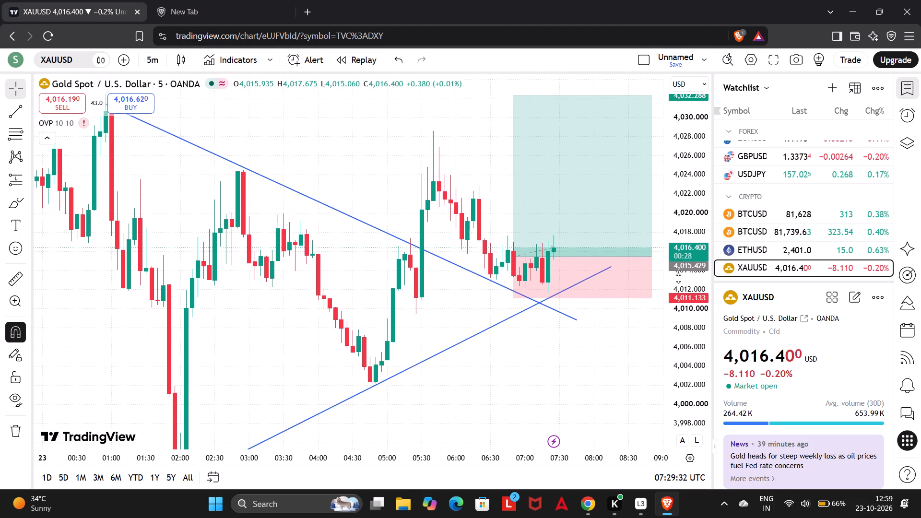
scroll(678, 278, down, 1)
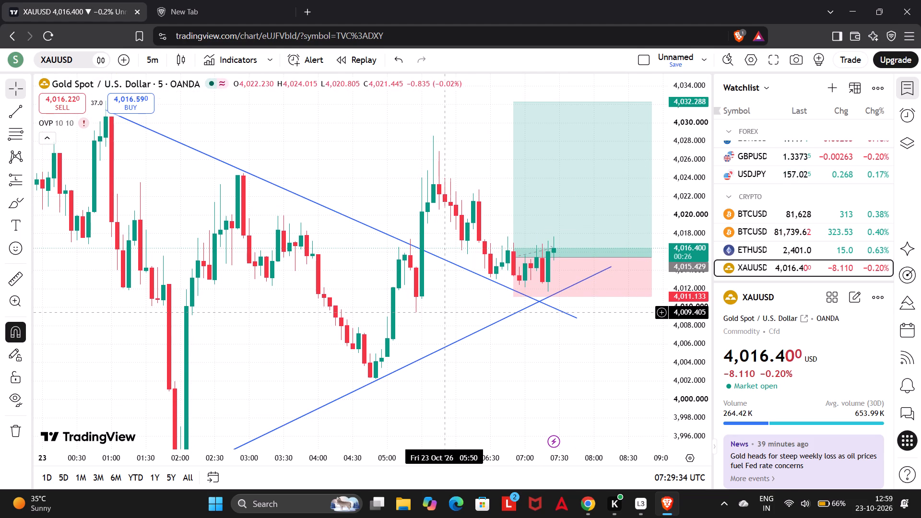
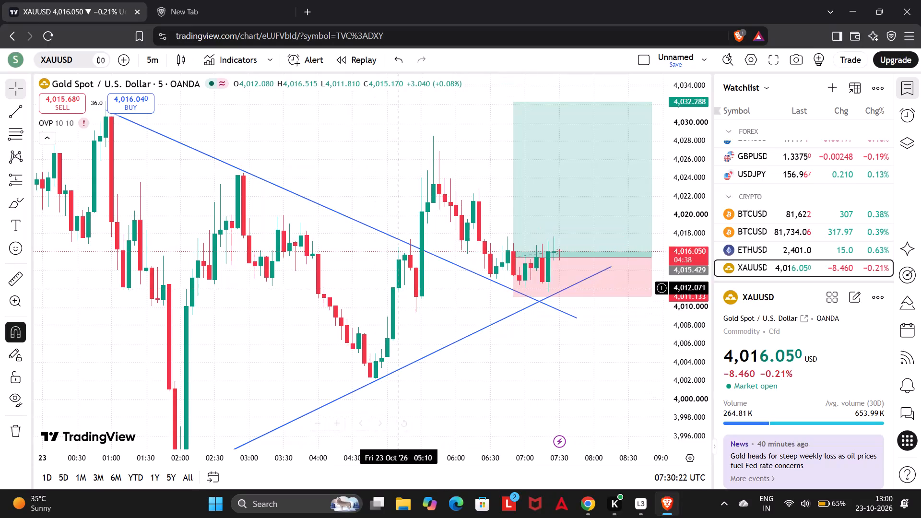
Examine the XAUUSD long position and both trend lines against the price history since mid-October over wider time and price ranges.
click(342, 217)
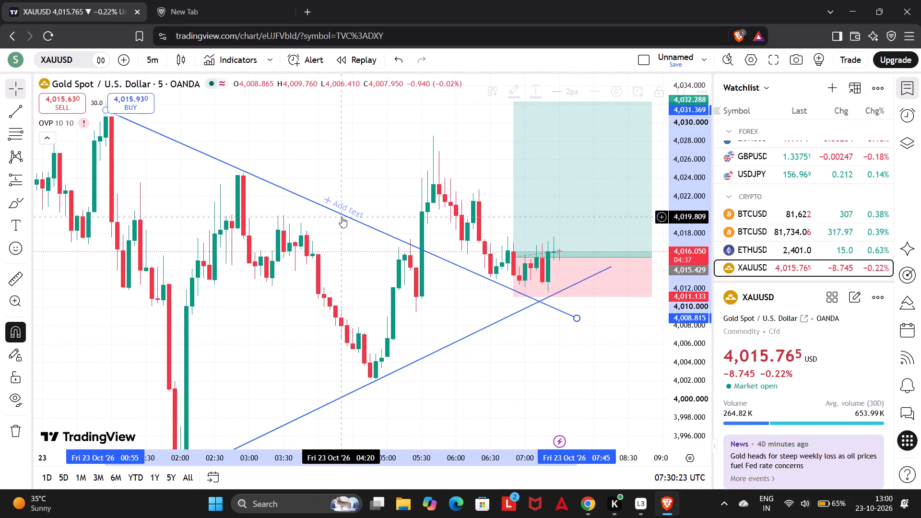
click(378, 201)
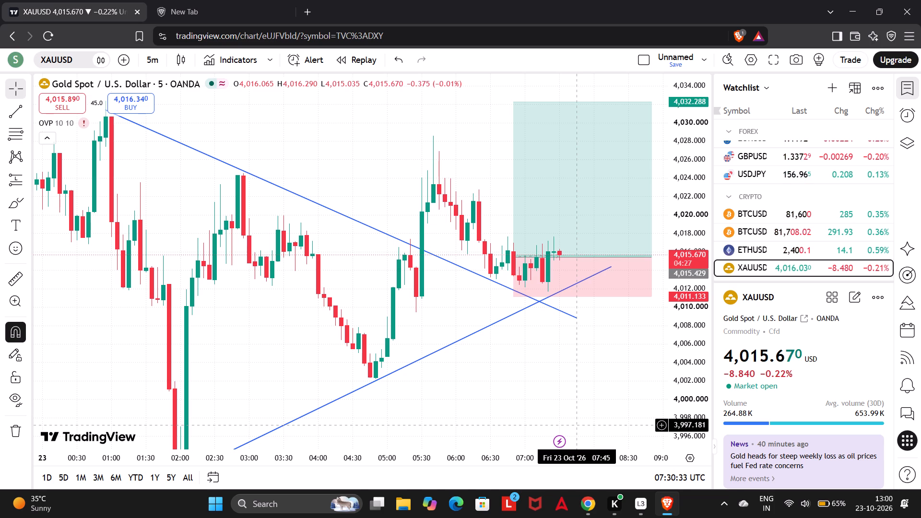
scroll(458, 469, down, 4)
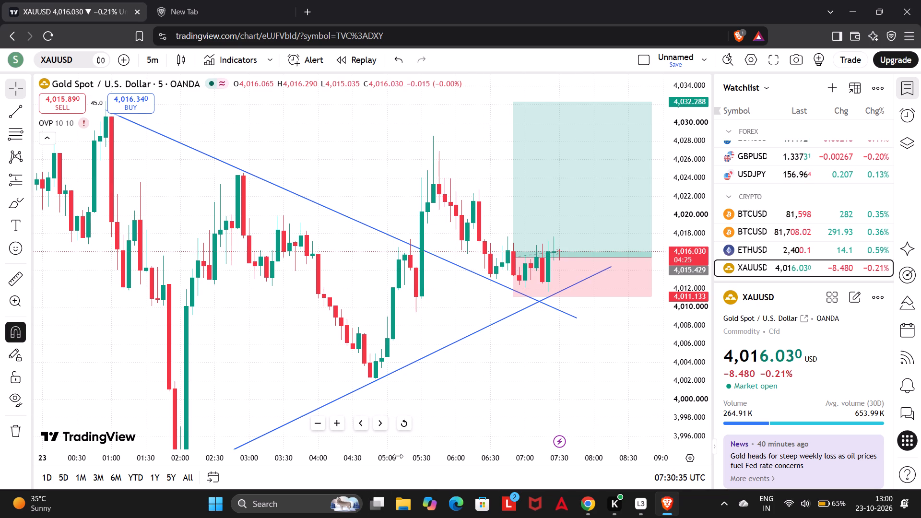
scroll(398, 456, down, 14)
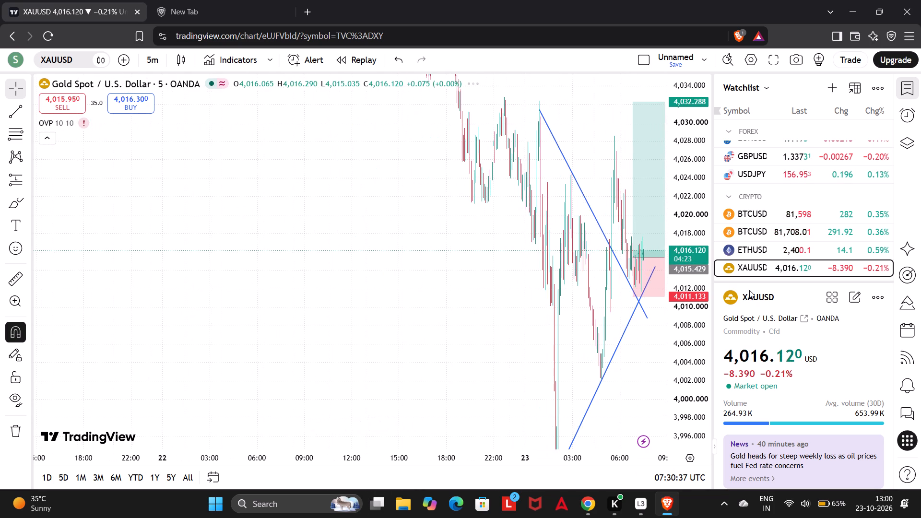
scroll(749, 290, down, 4)
scroll(686, 295, down, 20)
scroll(686, 295, down, 7)
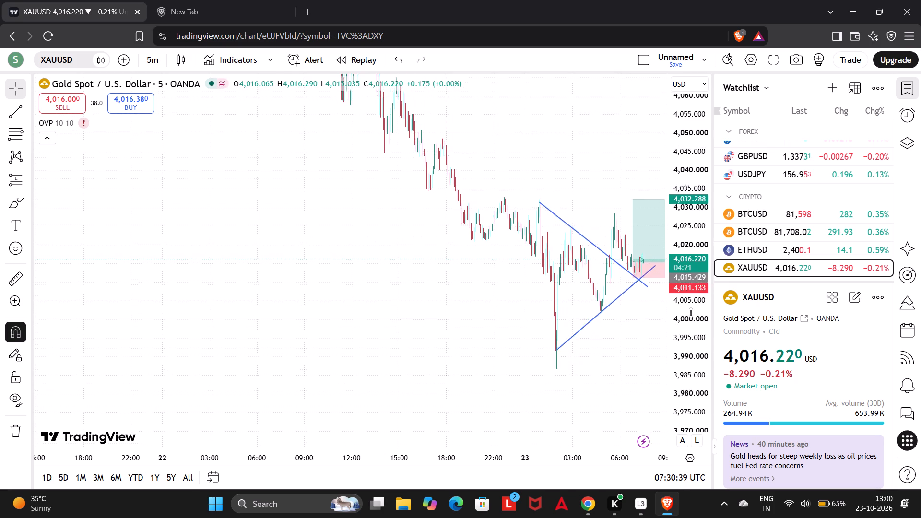
scroll(691, 313, down, 16)
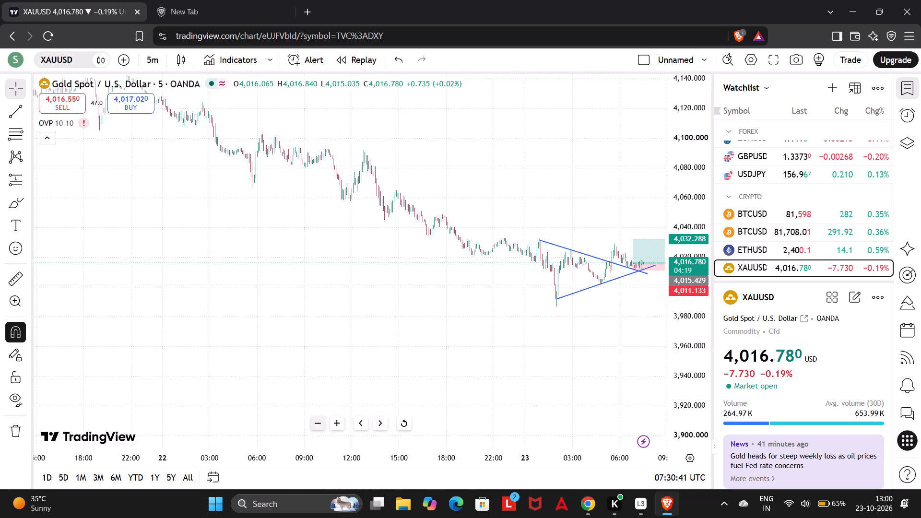
scroll(266, 456, down, 16)
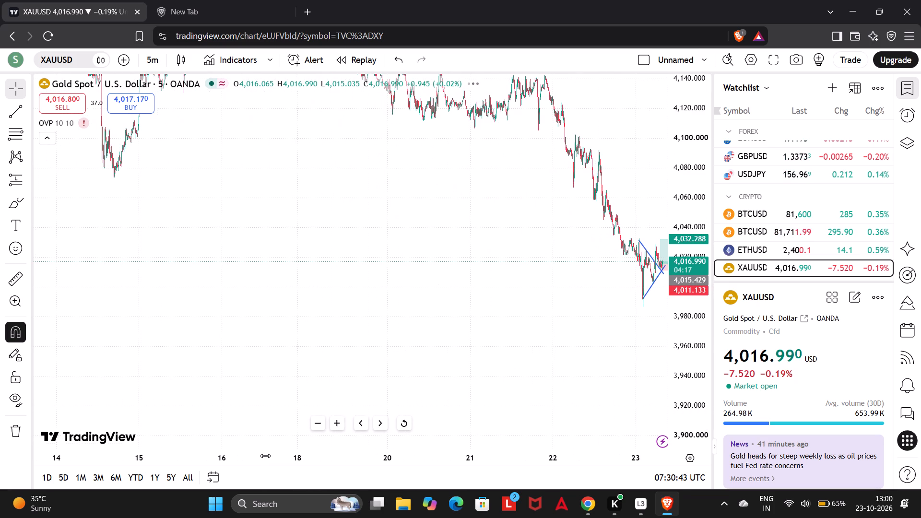
scroll(265, 456, down, 10)
scroll(215, 280, up, 1)
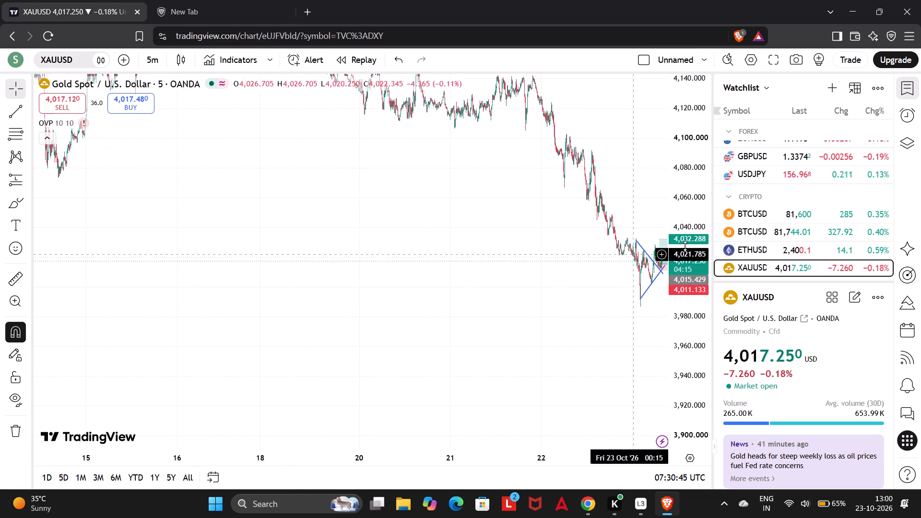
scroll(673, 260, up, 5)
scroll(673, 265, down, 13)
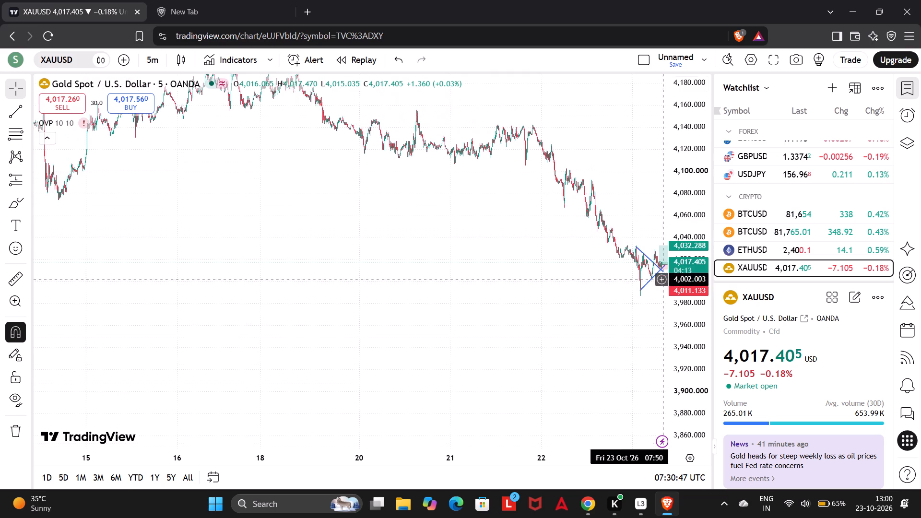
Go back through the XAUUSD 5-minute history to the earliest available candles on 28 September.
drag(228, 264, 549, 438)
drag(333, 354, 566, 313)
drag(327, 313, 598, 311)
drag(318, 310, 540, 310)
drag(307, 310, 464, 310)
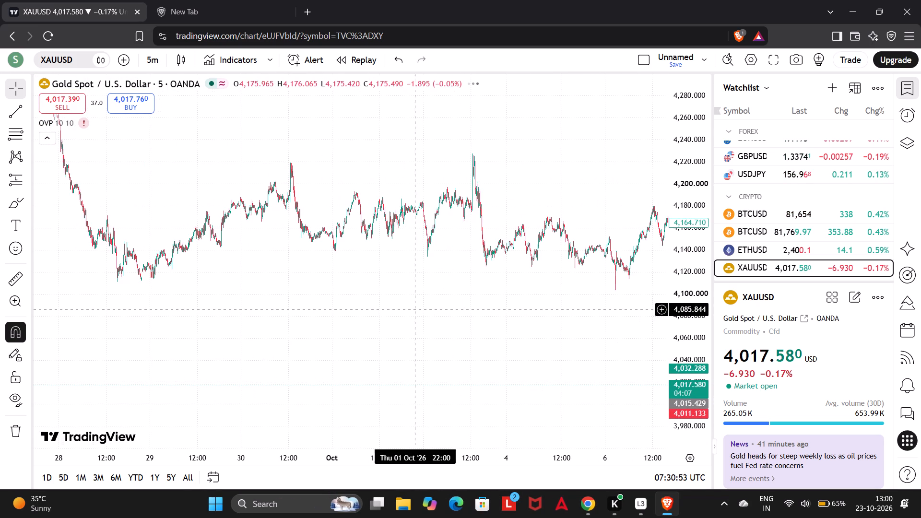
drag(334, 312, 574, 307)
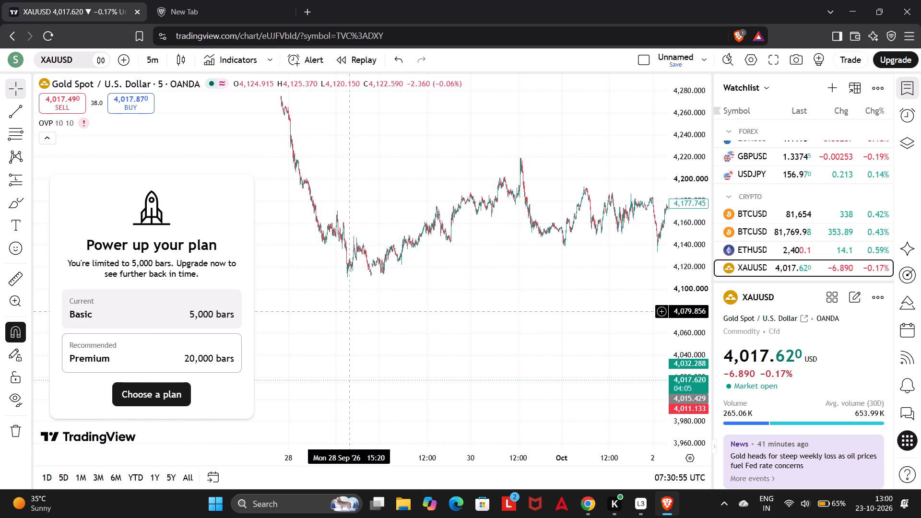
drag(349, 312, 396, 441)
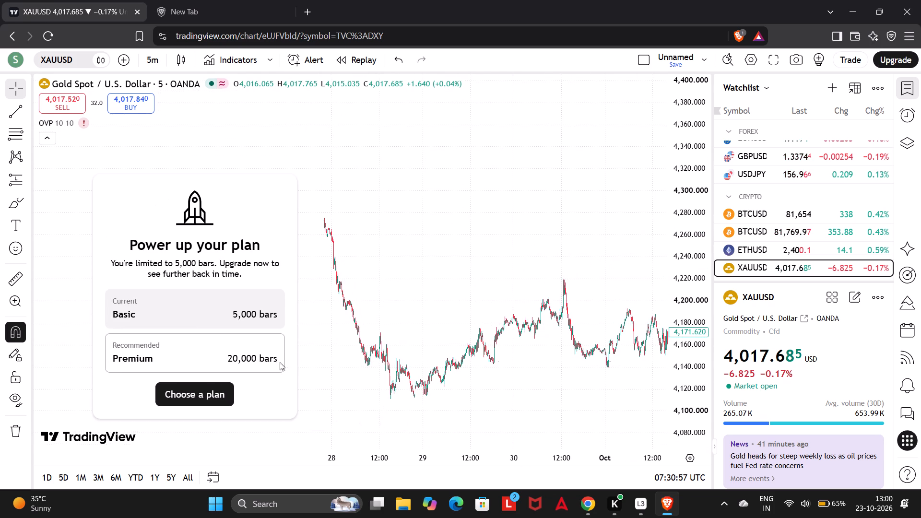
Examine the XAUUSD price swings from 29 September to early 6 October at closer range.
scroll(317, 281, up, 4)
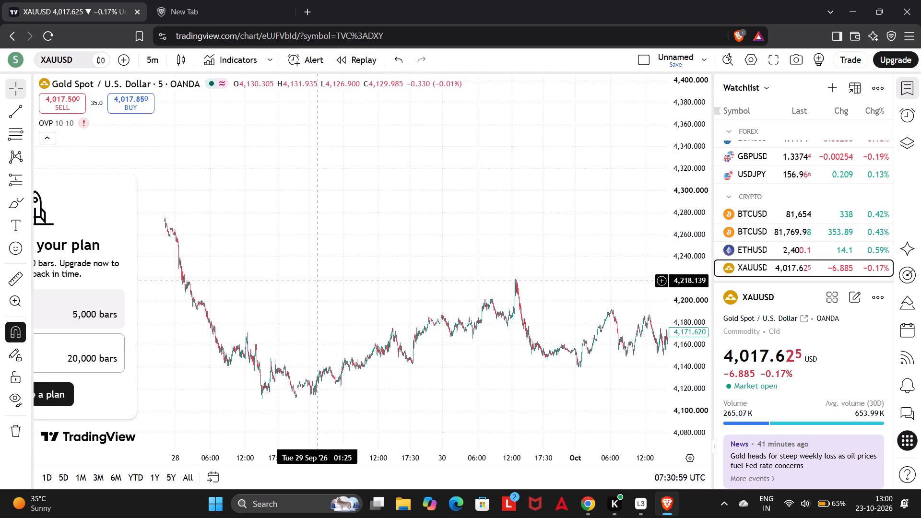
scroll(317, 281, up, 5)
drag(412, 355, 380, 291)
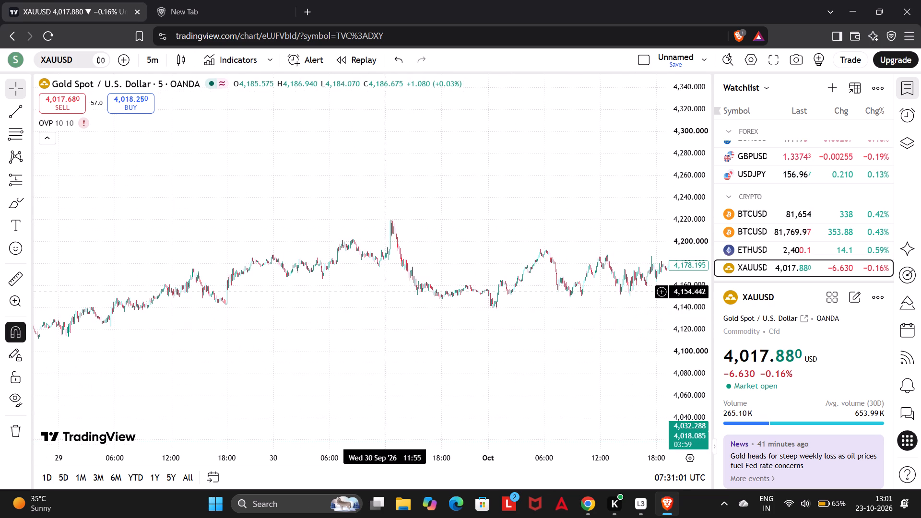
drag(540, 332, 280, 319)
drag(595, 320, 487, 320)
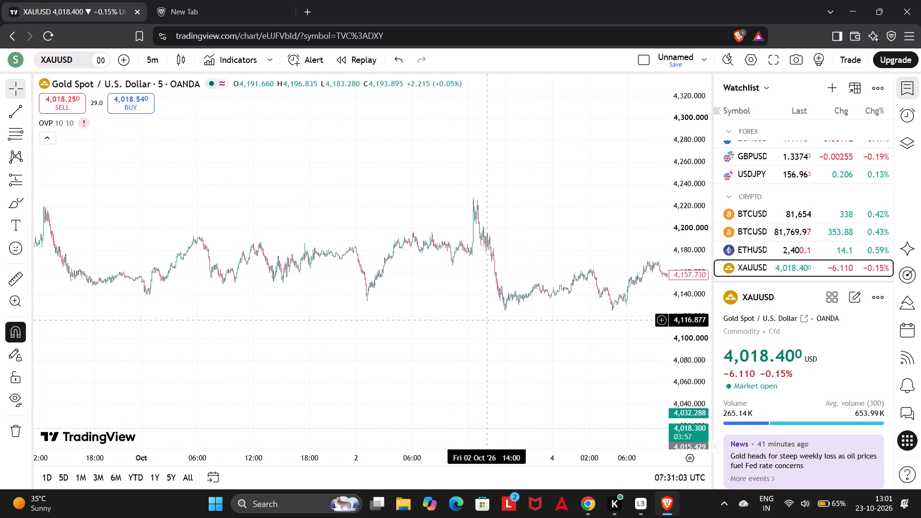
scroll(487, 320, up, 11)
drag(552, 329, 541, 331)
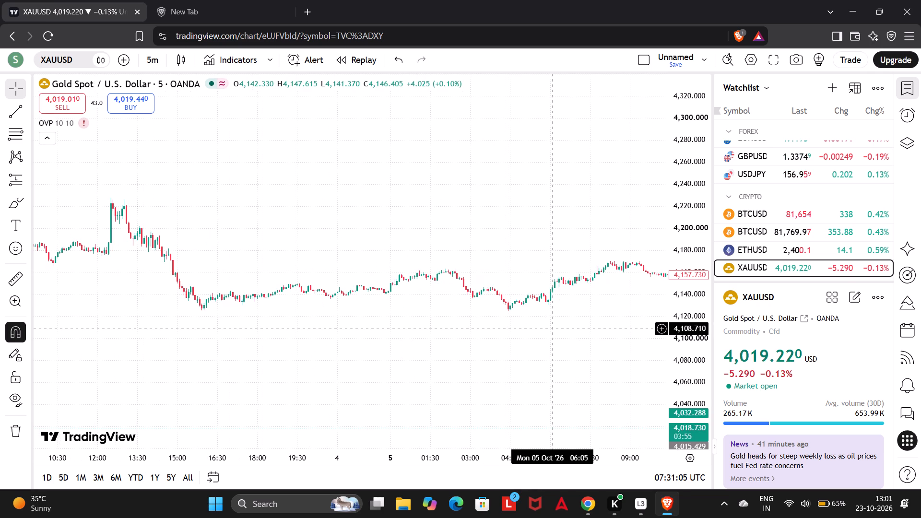
drag(541, 331, 297, 324)
drag(741, 334, 304, 302)
drag(407, 296, 240, 302)
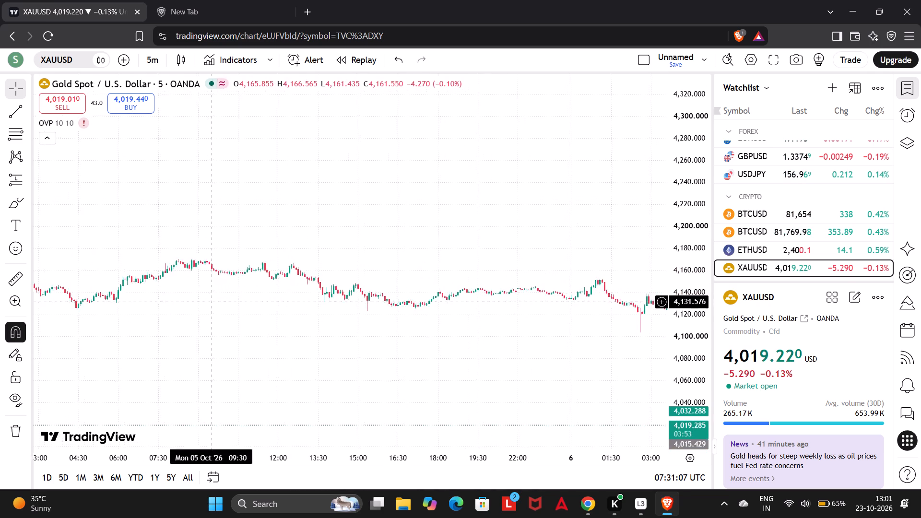
drag(773, 340, 573, 333)
scroll(676, 318, up, 4)
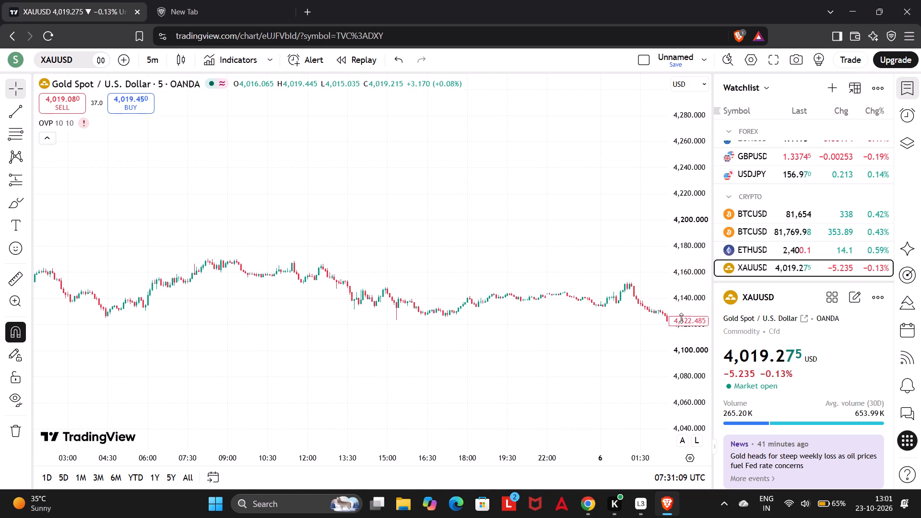
scroll(682, 318, up, 9)
Examine the XAUUSD candles day by day from 6 October to early 13 October.
drag(602, 323, 298, 295)
drag(560, 312, 310, 276)
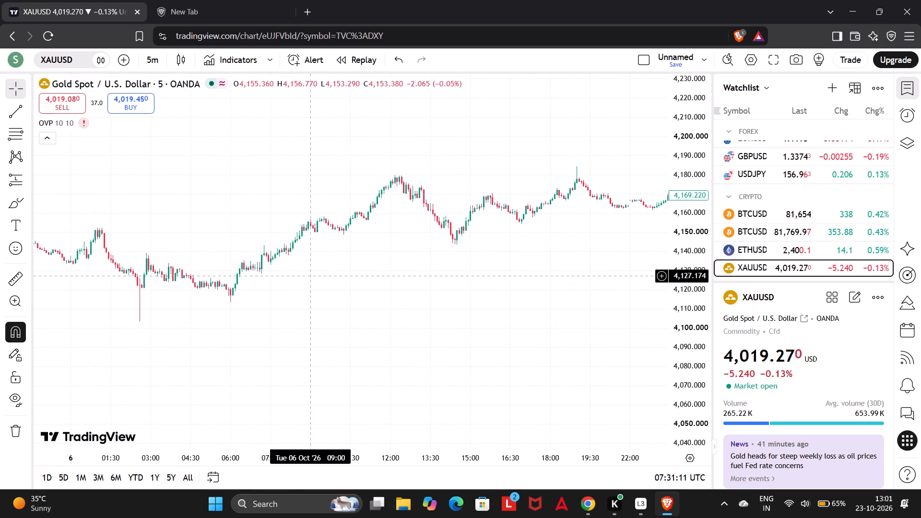
drag(577, 275, 320, 275)
drag(599, 273, 391, 279)
drag(653, 268, 468, 271)
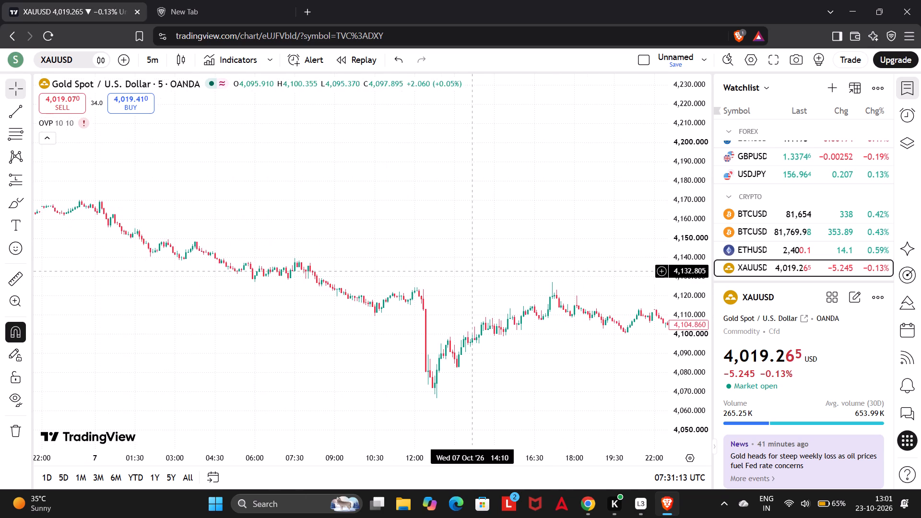
drag(677, 265, 399, 268)
drag(638, 255, 305, 260)
drag(654, 244, 305, 249)
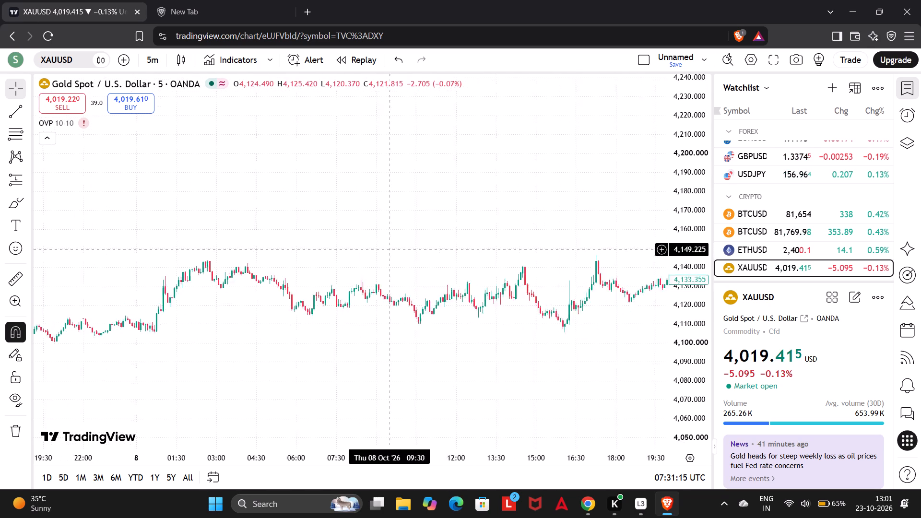
drag(305, 249, 308, 250)
drag(706, 238, 304, 245)
drag(579, 194, 269, 222)
drag(638, 217, 238, 229)
drag(549, 213, 211, 218)
drag(568, 203, 156, 224)
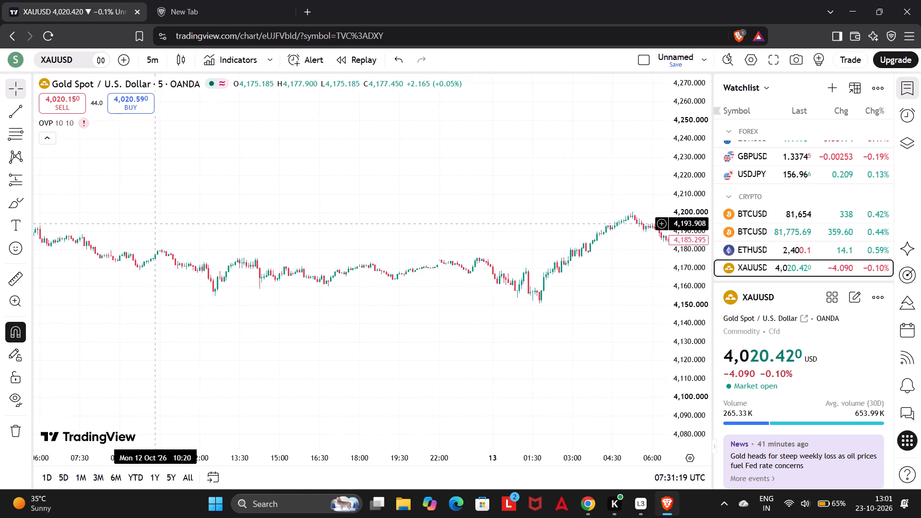
Examine the XAUUSD candles from 13 October to early 15 October, focusing on the moves of 14 October.
drag(156, 224, 161, 224)
drag(629, 202, 156, 211)
drag(496, 187, 25, 196)
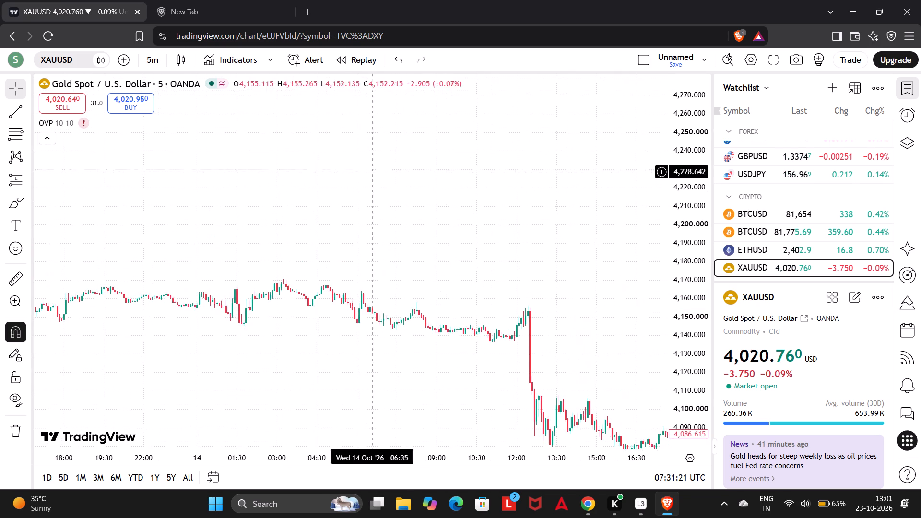
drag(342, 176, 133, 183)
scroll(277, 183, down, 3)
drag(400, 196, 354, 109)
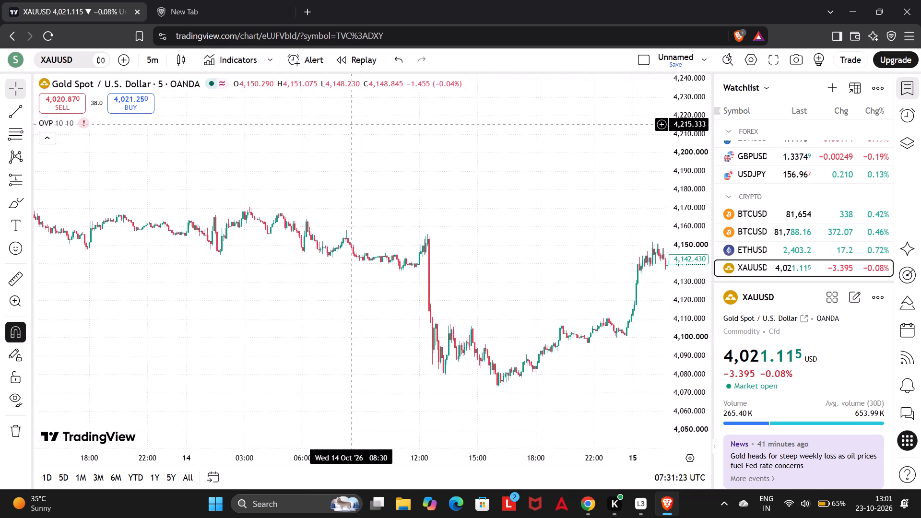
drag(354, 109, 353, 99)
drag(472, 205, 447, 228)
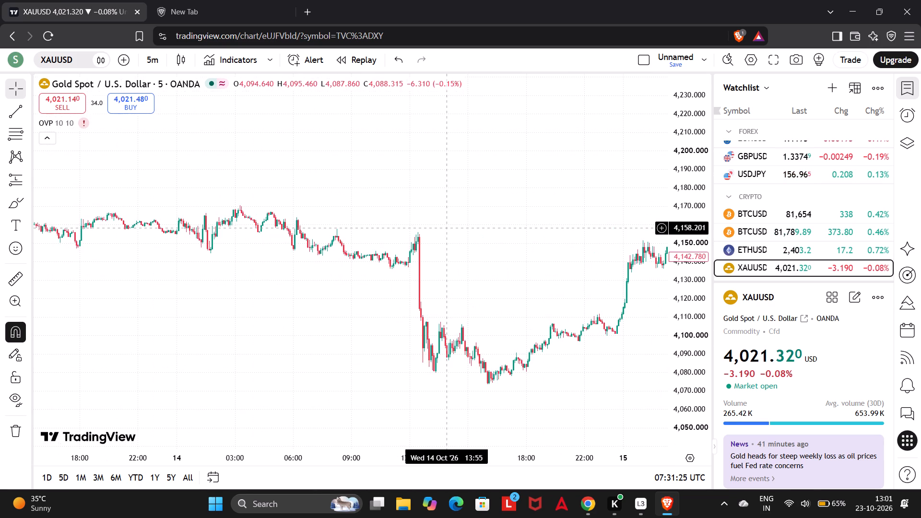
scroll(447, 228, up, 5)
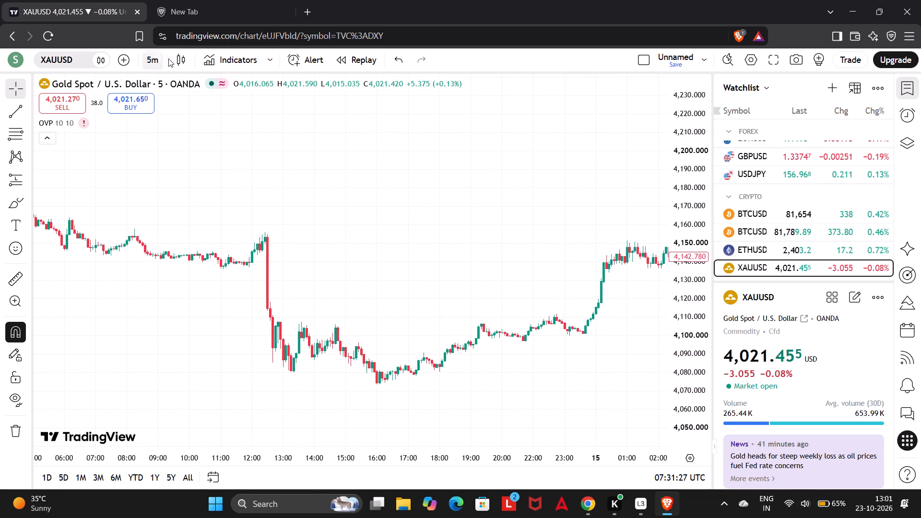
Search the indicators for "poc", add Pocket Pivot Breakout to the XAUUSD chart, and close the indicator library.
click(243, 57)
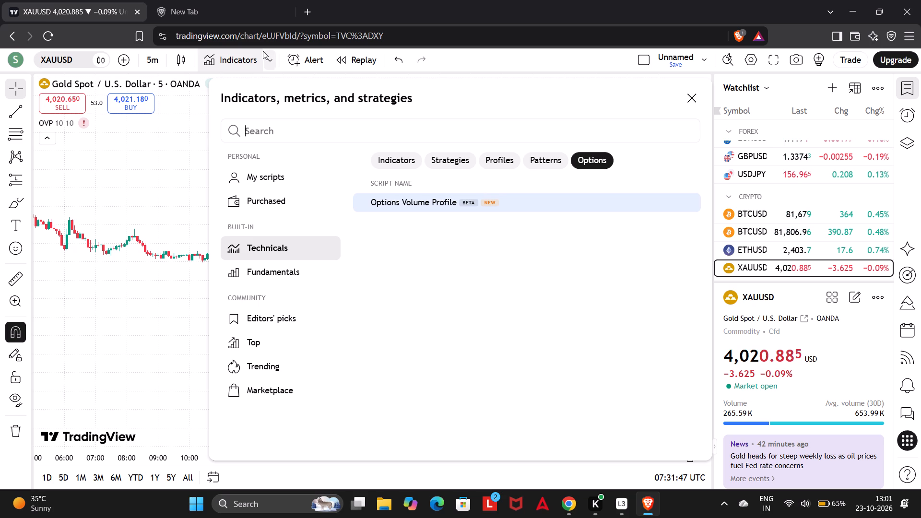
key(f)
key(BackSpace)
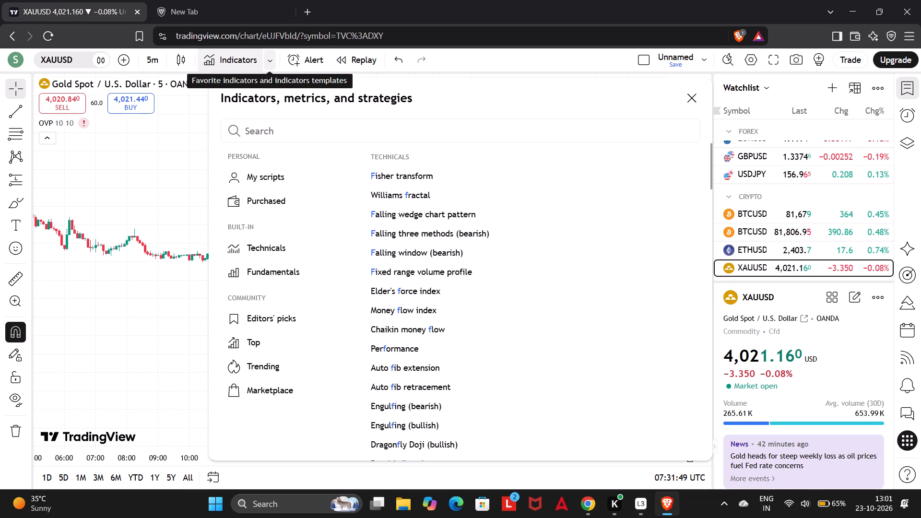
text(po)
key(c)
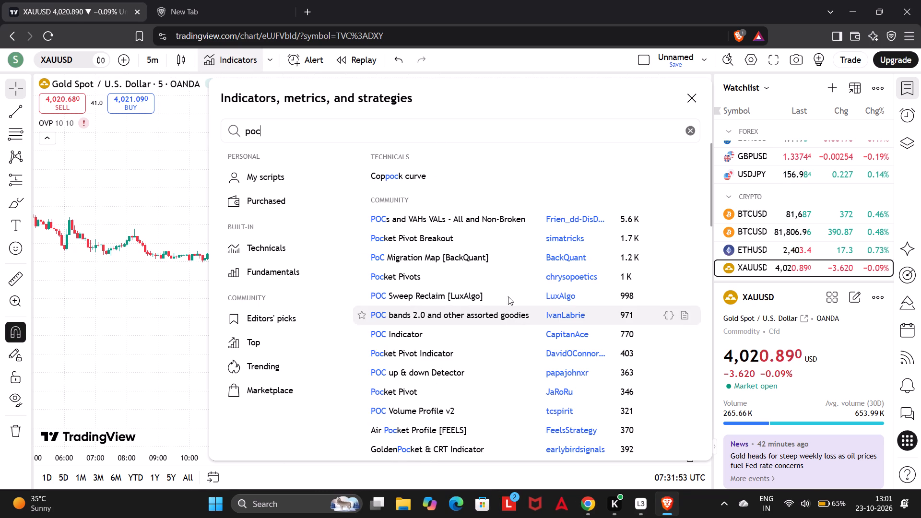
click(457, 235)
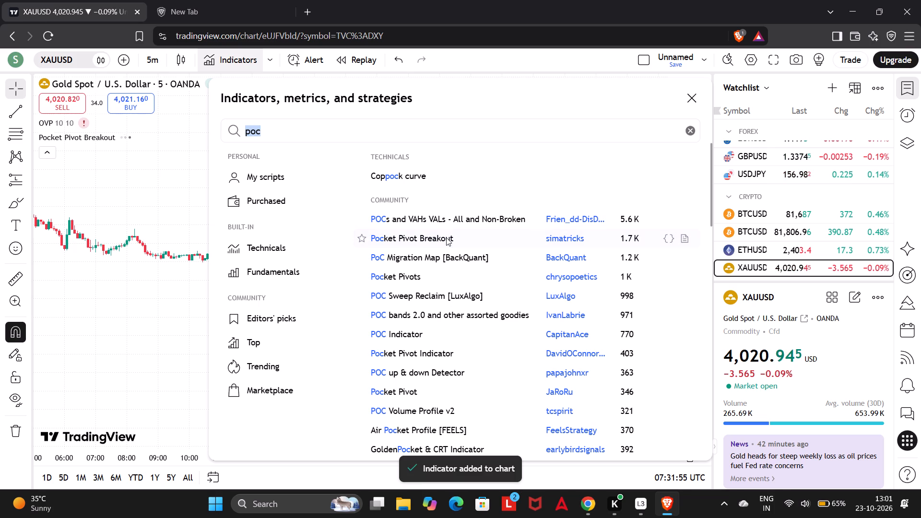
click(694, 98)
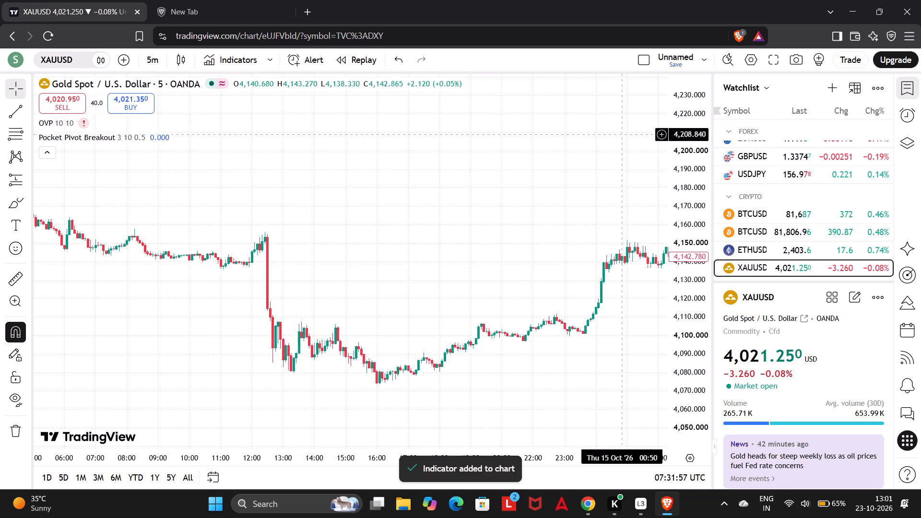
Turn off magnet mode for drawing anchors.
scroll(334, 282, up, 5)
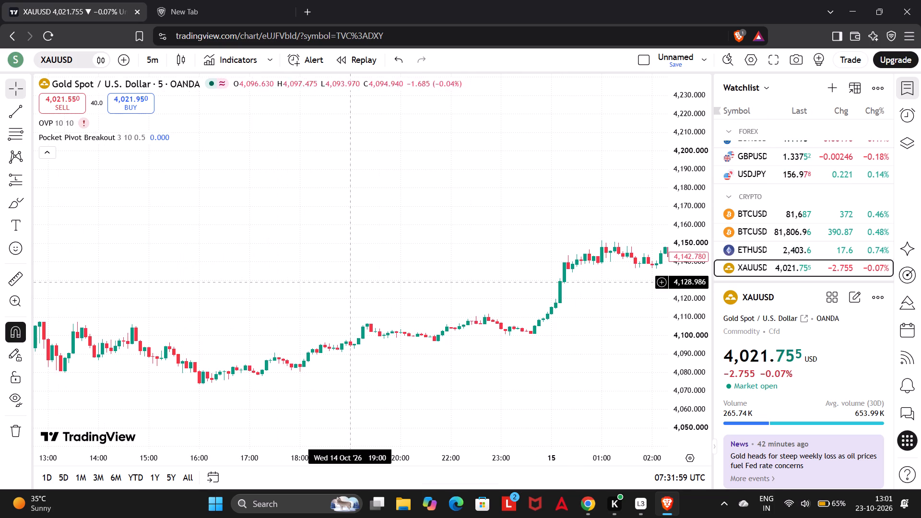
scroll(457, 301, down, 8)
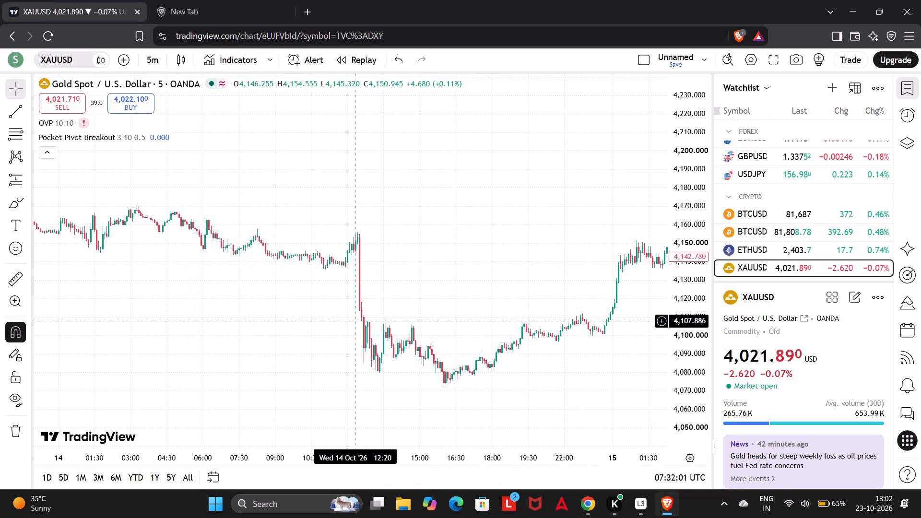
click(8, 324)
Examine the XAUUSD candles from 14 October through 15 October at close range with the Pocket Pivot Breakout indicator applied.
drag(336, 243, 363, 273)
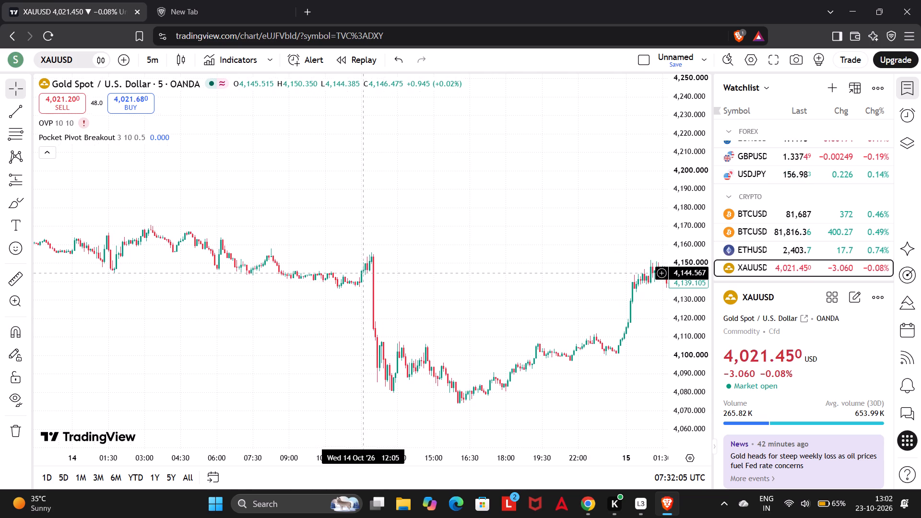
scroll(590, 300, up, 13)
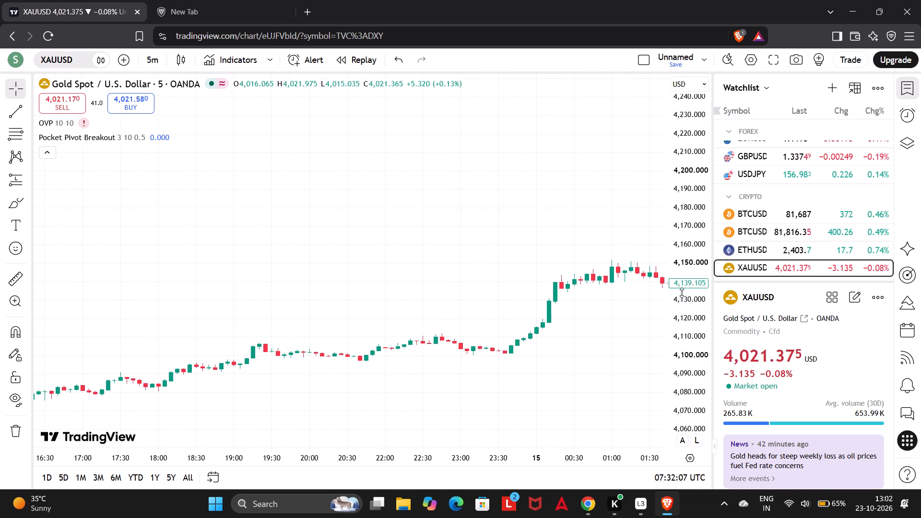
drag(644, 293, 0, 268)
drag(520, 278, 256, 274)
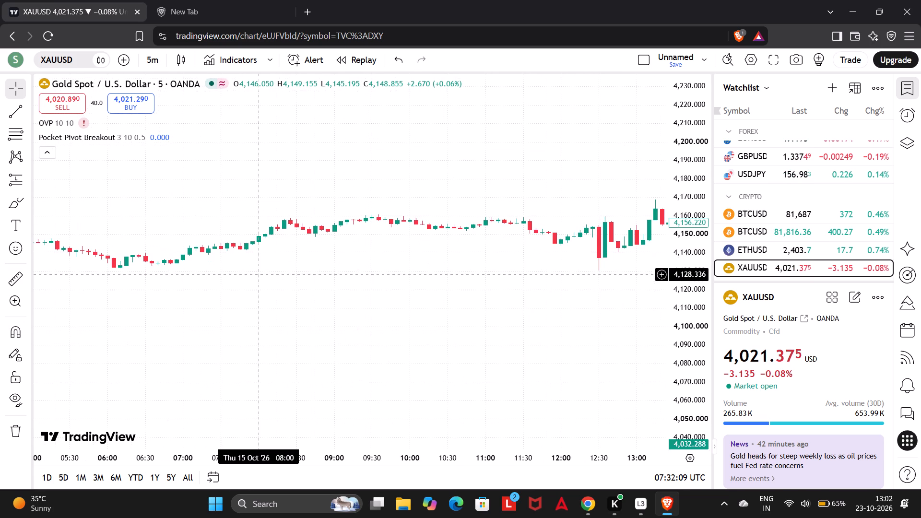
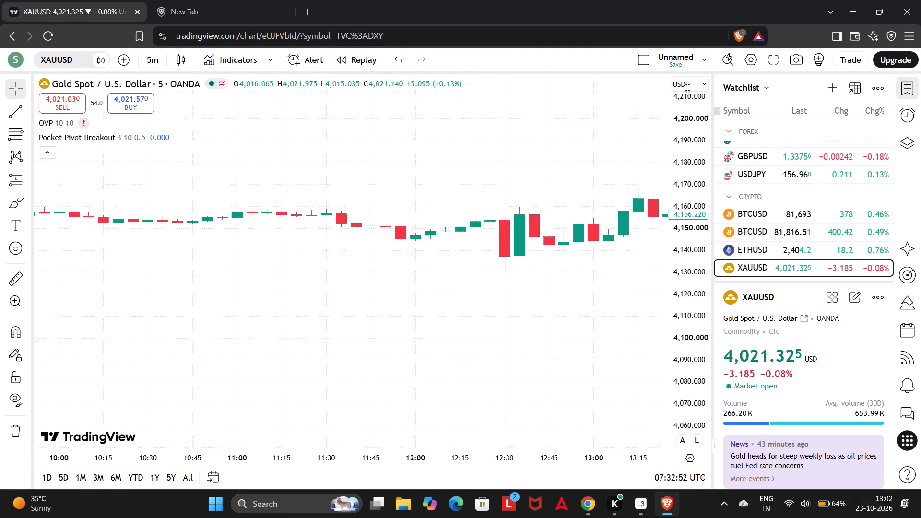
Examine the XAUUSD 5-minute candles of 15 October at close range, from about 12:30 to 15:30.
scroll(530, 260, up, 11)
drag(592, 316, 248, 264)
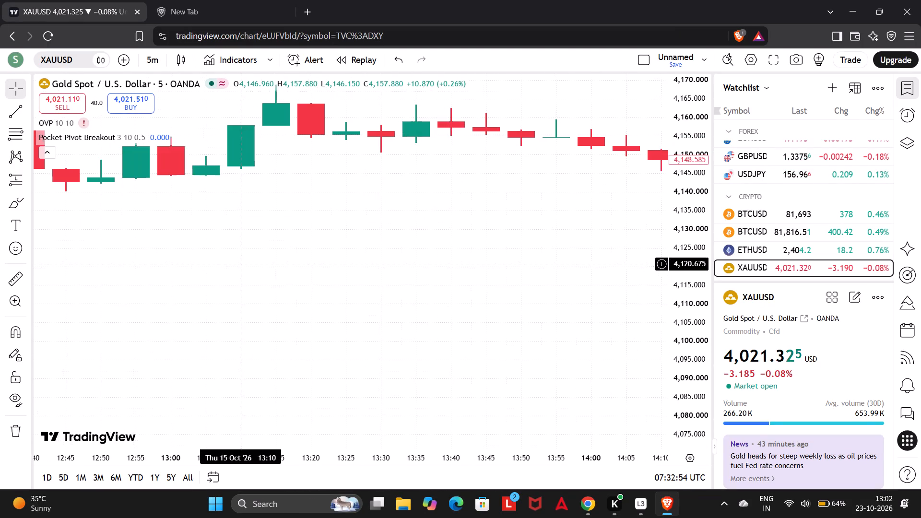
drag(670, 290, 230, 261)
drag(493, 246, 0, 201)
drag(508, 206, 421, 466)
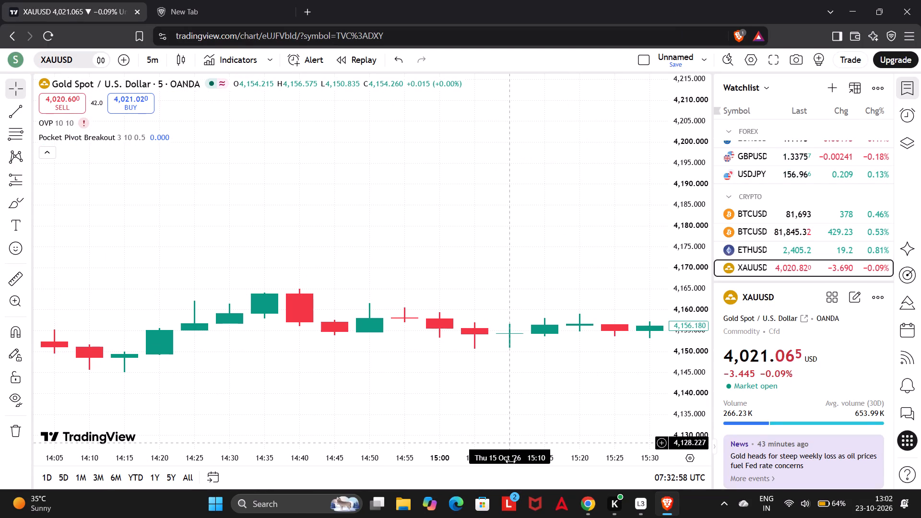
scroll(508, 455, down, 3)
scroll(508, 455, down, 18)
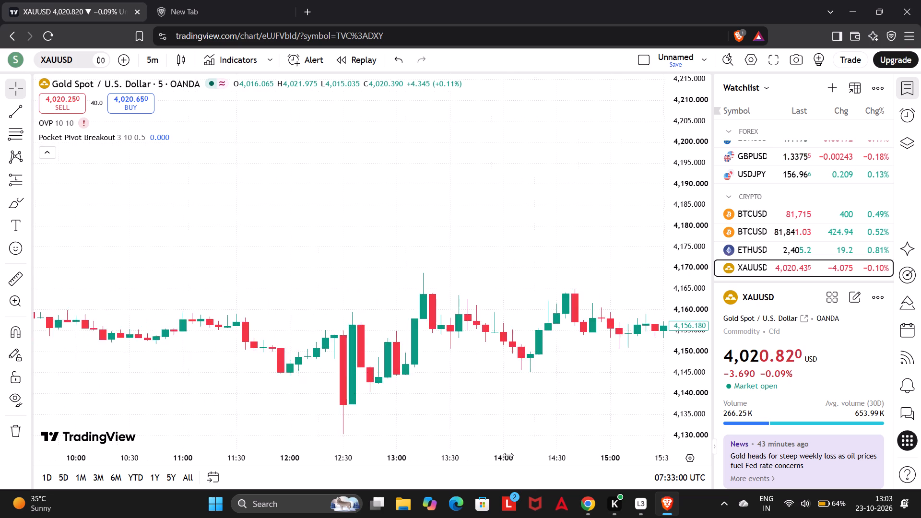
scroll(508, 455, down, 16)
Examine the XAUUSD price swings from 15 October through 23 October, up to the drawn trend lines and long position.
drag(582, 373, 63, 285)
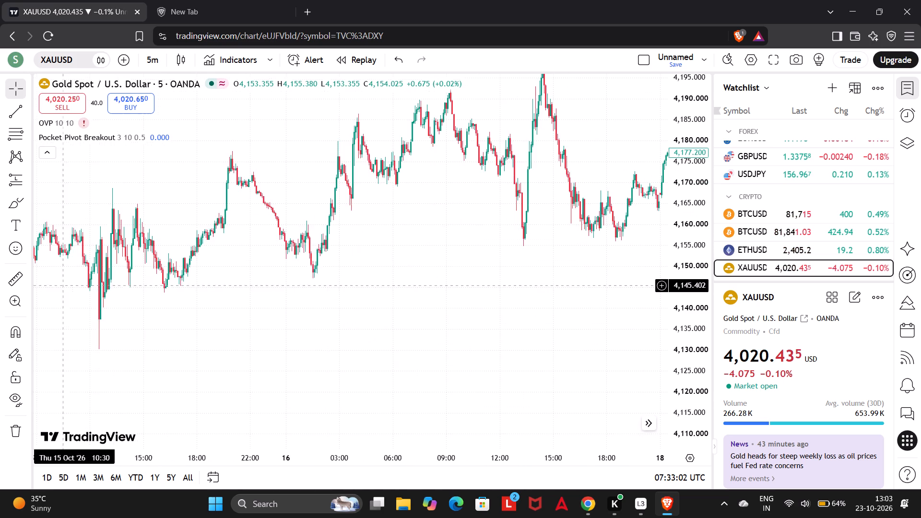
drag(488, 268, 265, 361)
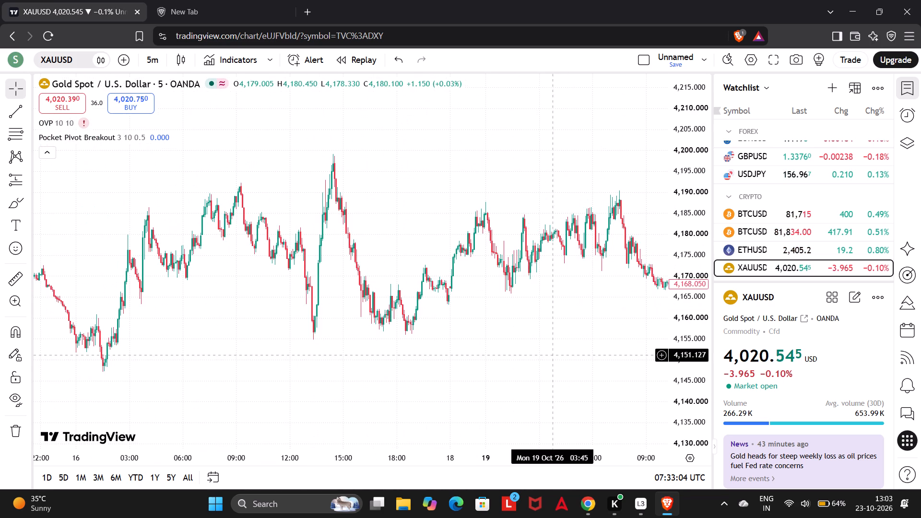
drag(581, 355, 256, 310)
drag(557, 336, 552, 336)
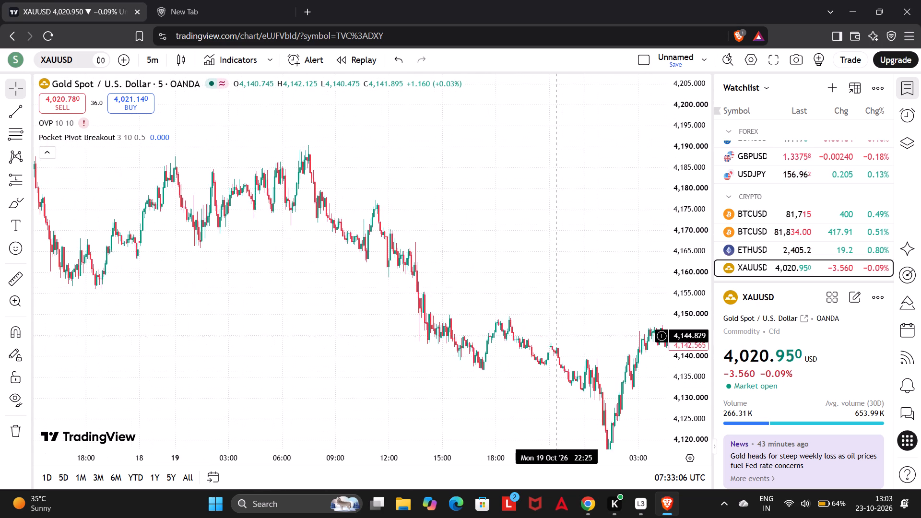
drag(552, 336, 220, 308)
drag(567, 310, 391, 207)
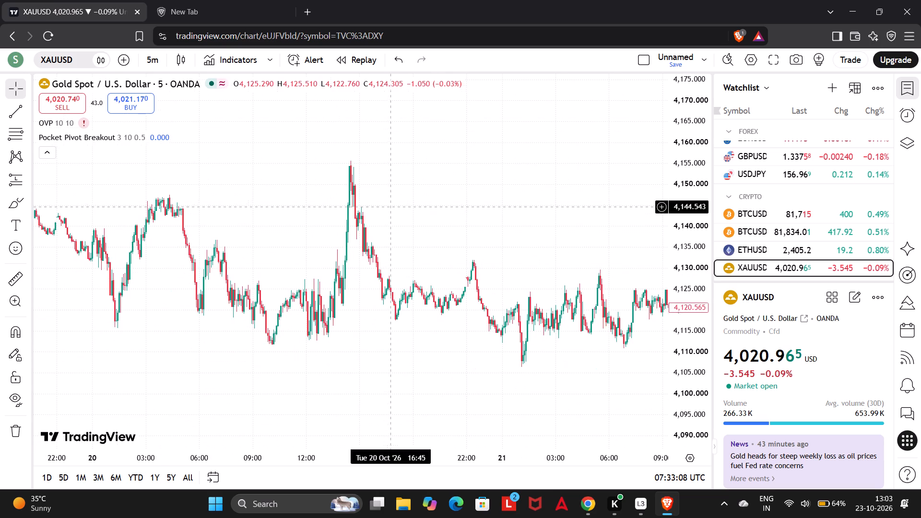
drag(616, 253, 302, 253)
drag(665, 253, 265, 241)
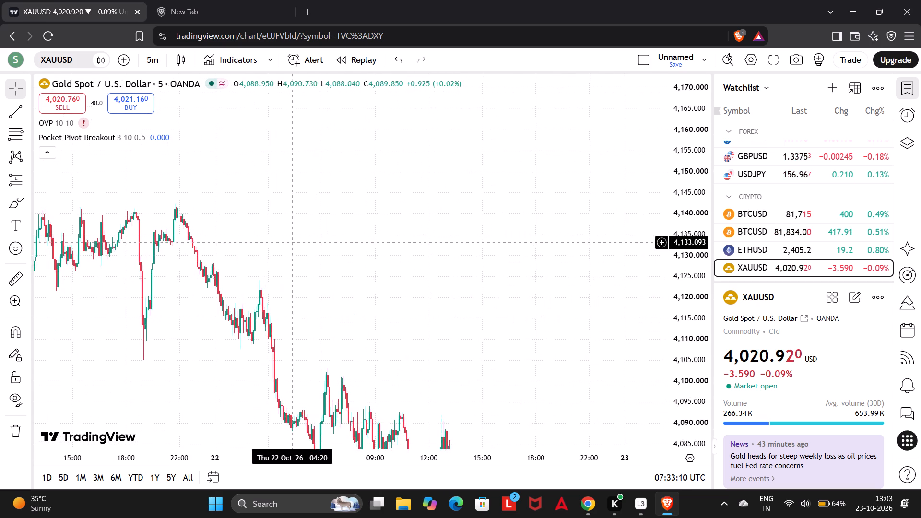
drag(484, 317, 485, 179)
drag(511, 293, 440, 112)
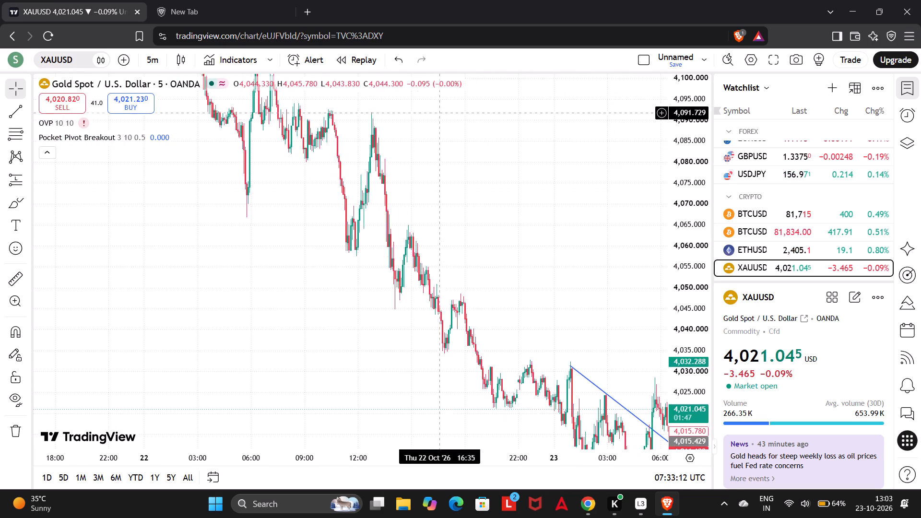
drag(540, 286, 357, 162)
Shift the XAUUSD long position along the 23 October candles to span about 06:20 to 08:20, with entry at 4,015.715.
drag(509, 270, 490, 269)
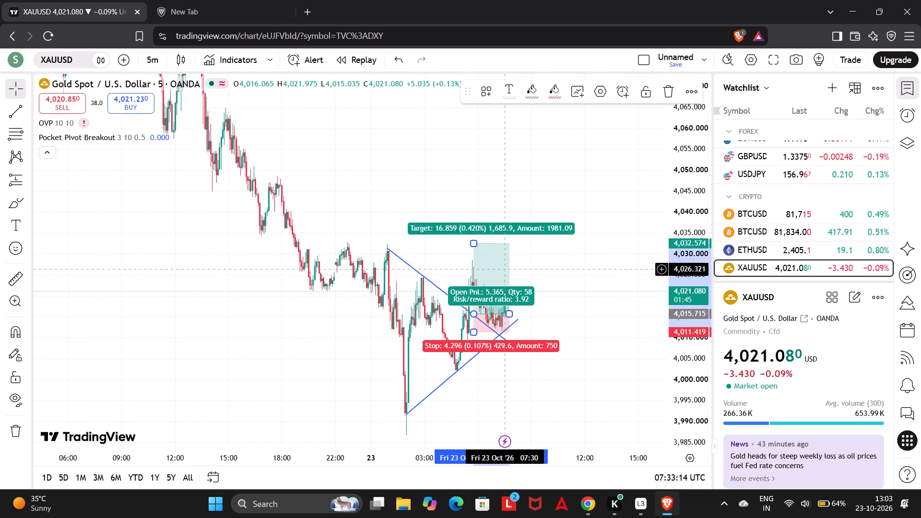
scroll(620, 317, up, 4)
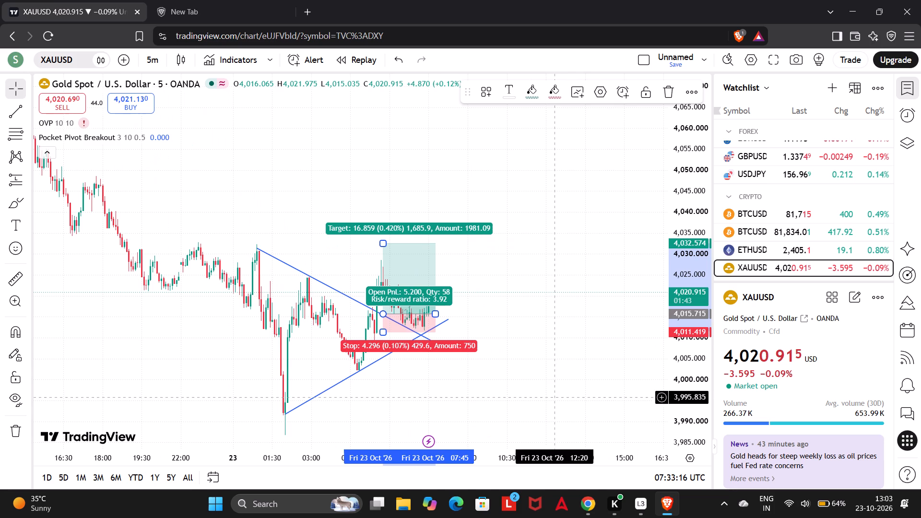
scroll(514, 455, up, 6)
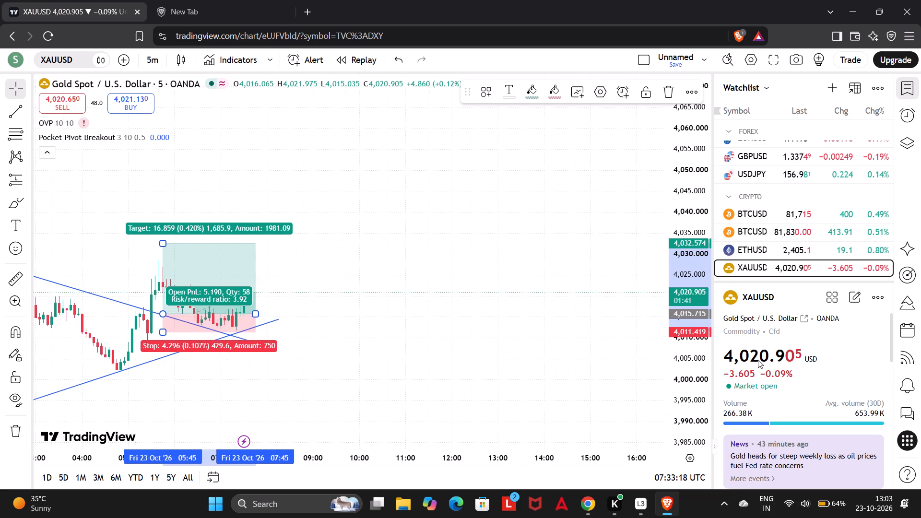
scroll(698, 367, up, 17)
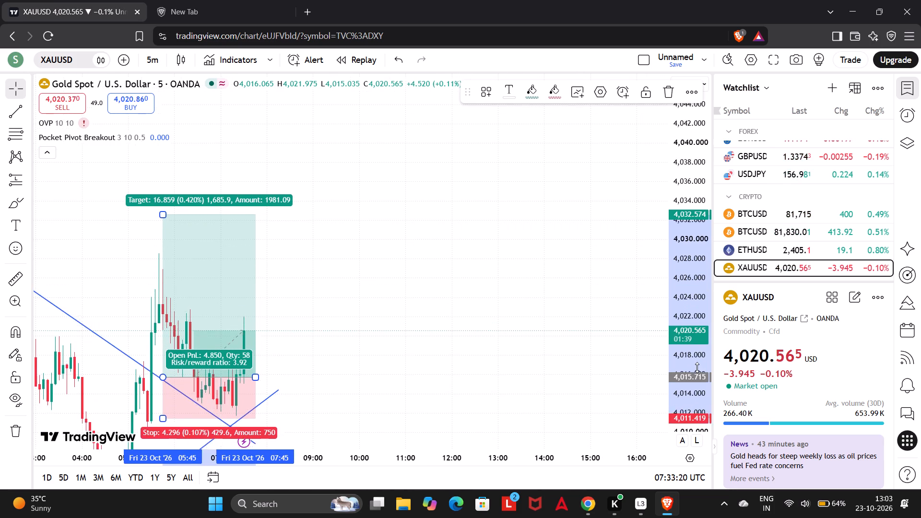
scroll(697, 367, up, 1)
drag(432, 319, 513, 199)
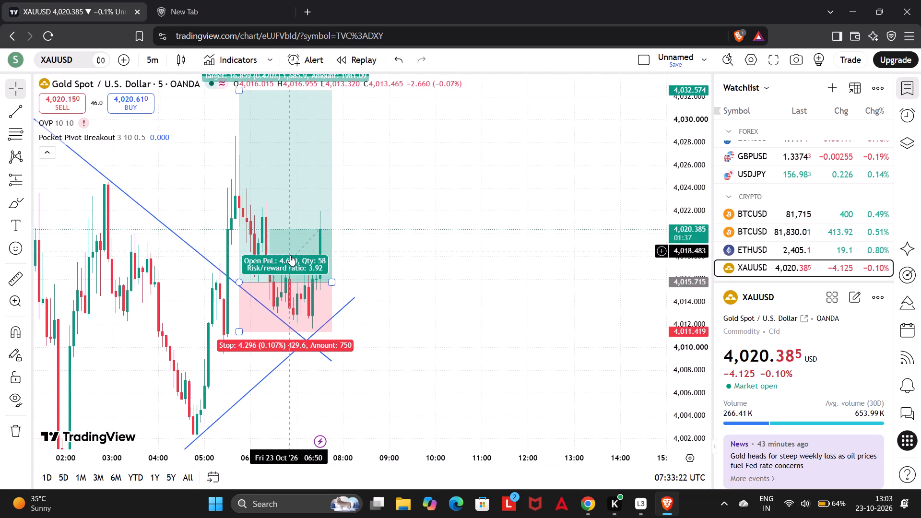
drag(290, 278, 313, 278)
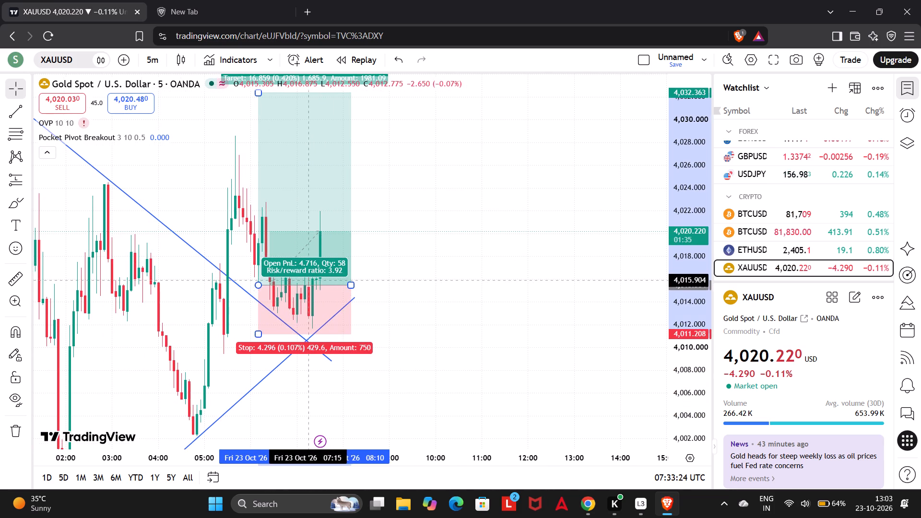
drag(313, 278, 316, 278)
click(445, 301)
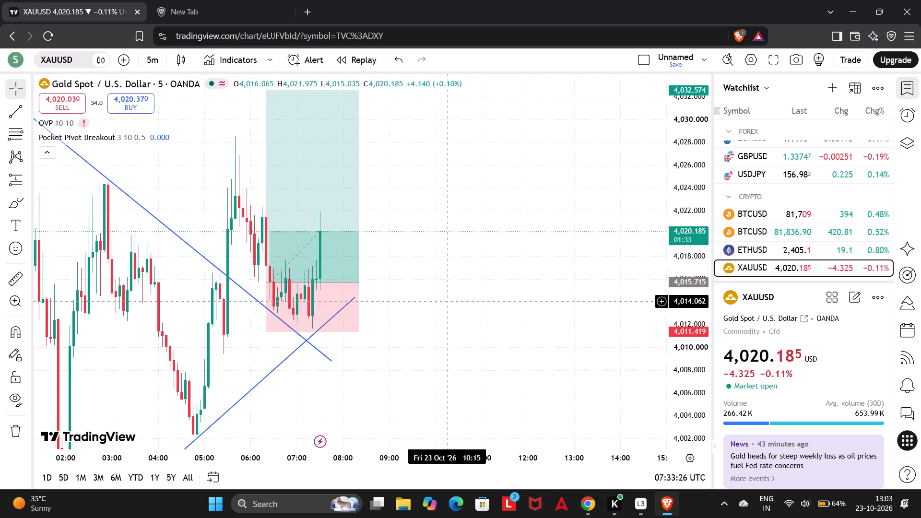
Examine the latest XAUUSD candles around the long position and the crossing trend lines at different time and price scales.
scroll(445, 301, down, 4)
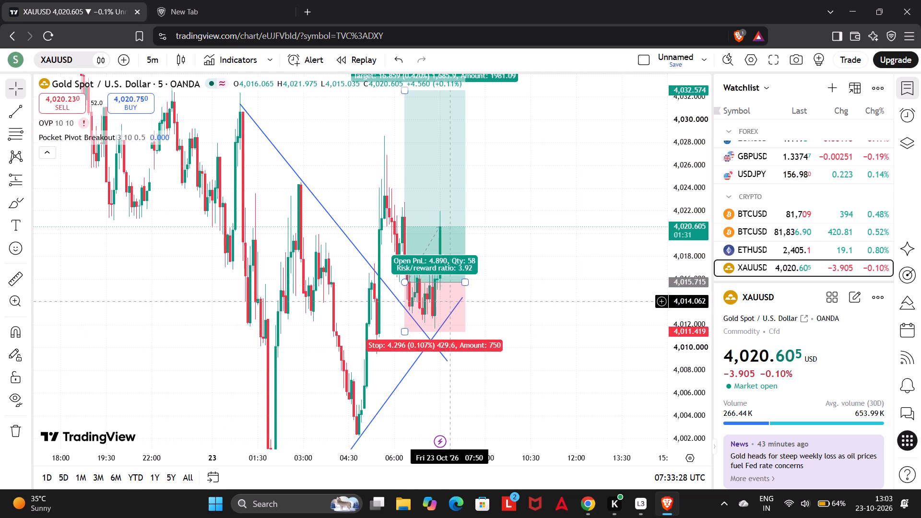
scroll(595, 287, up, 4)
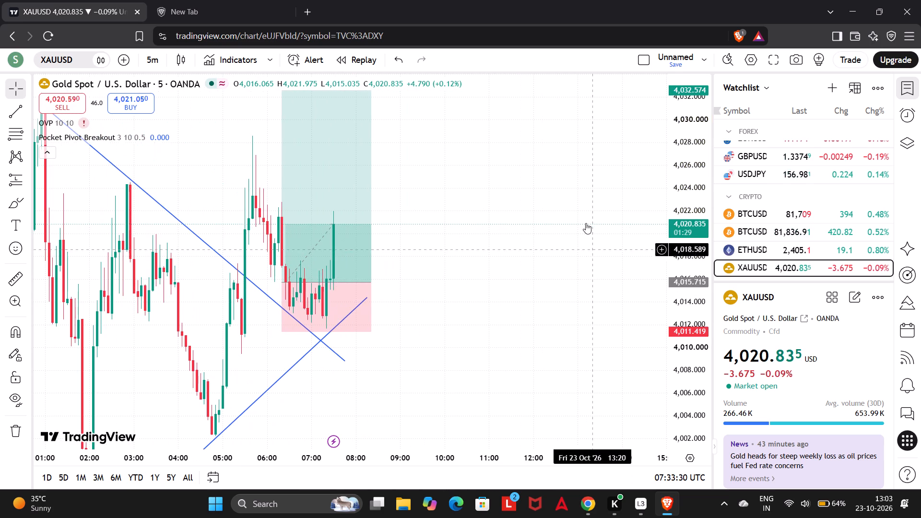
scroll(680, 280, down, 5)
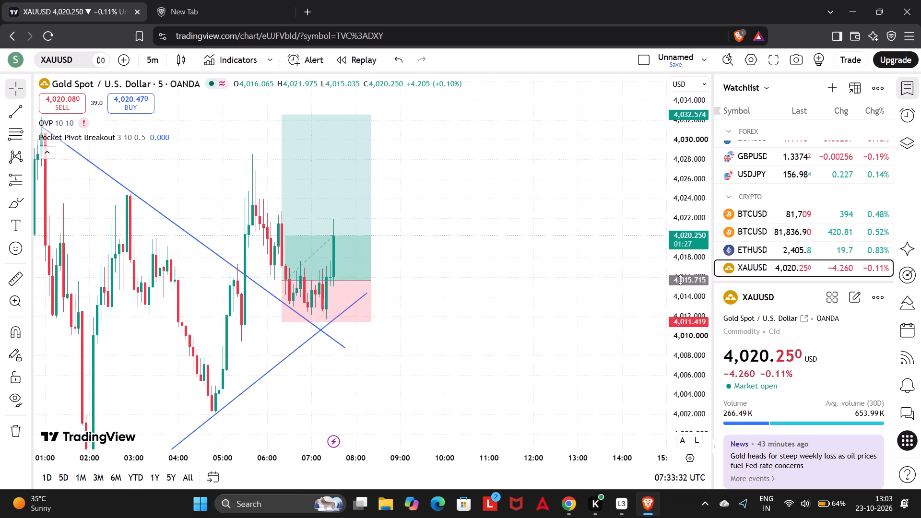
scroll(680, 280, down, 2)
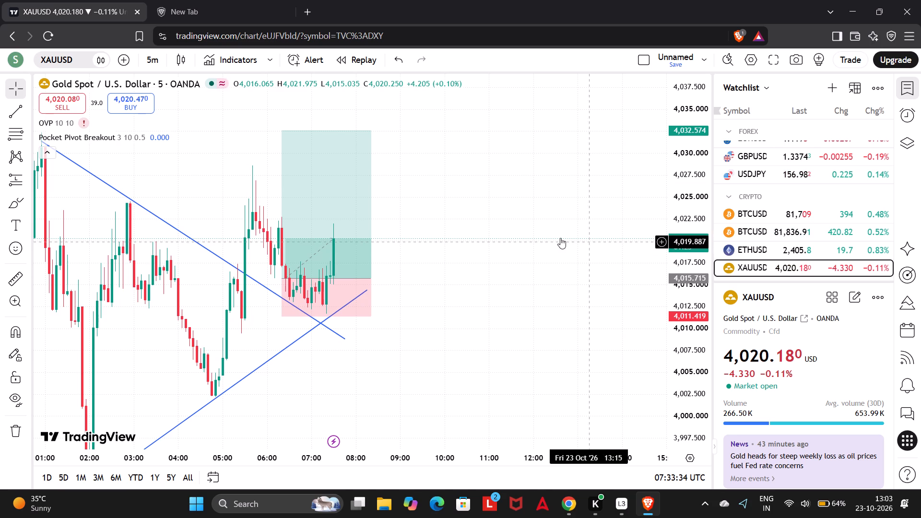